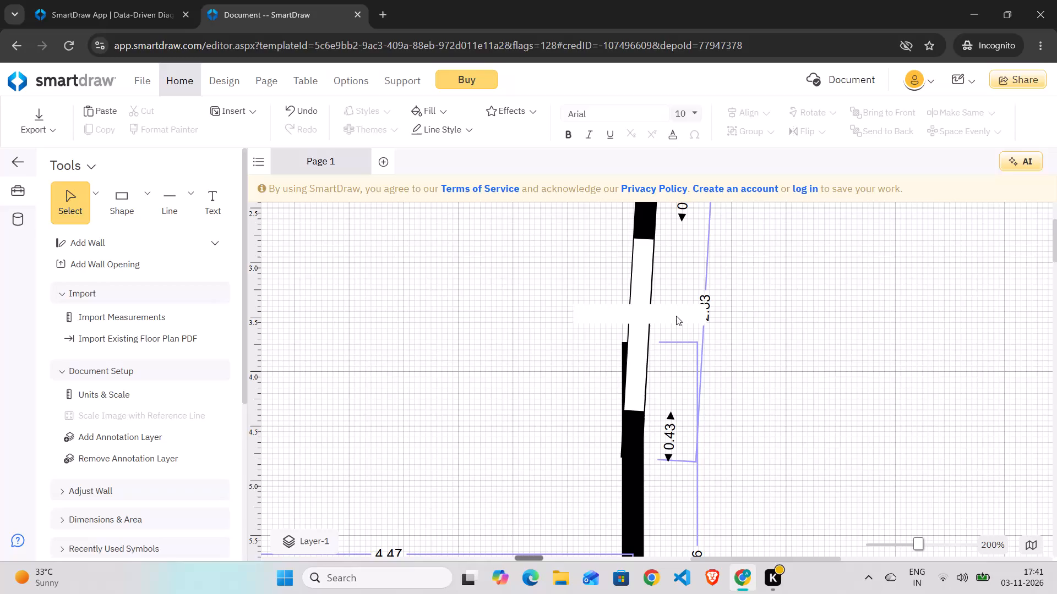
Slide the opening in the slanted right-hand wall of the upper-right room down to a Top position of about 4.46.
left_click_drag(640, 304, 634, 309)
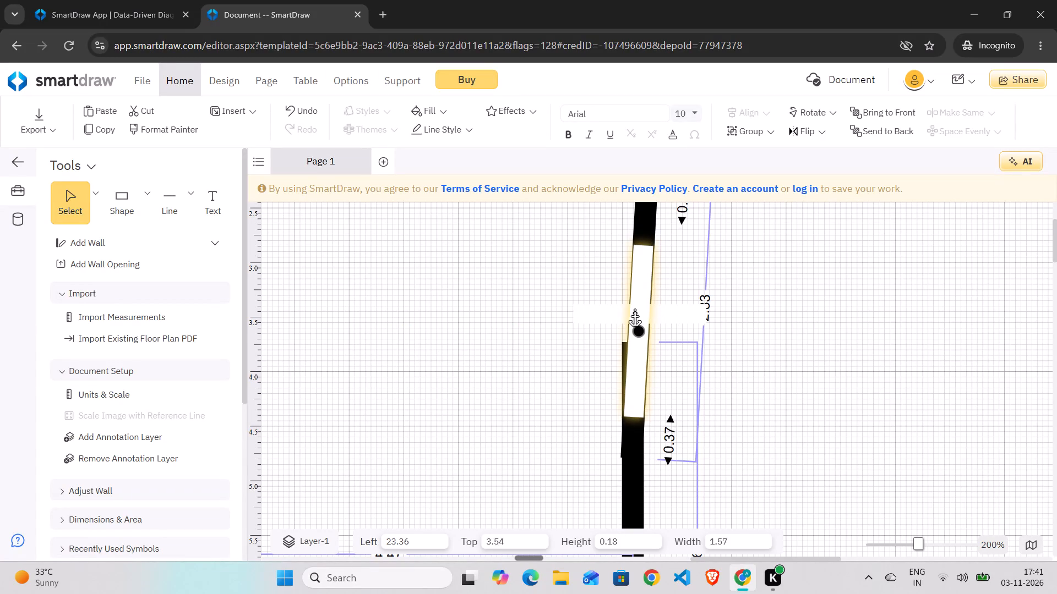
left_click_drag(634, 309, 633, 306)
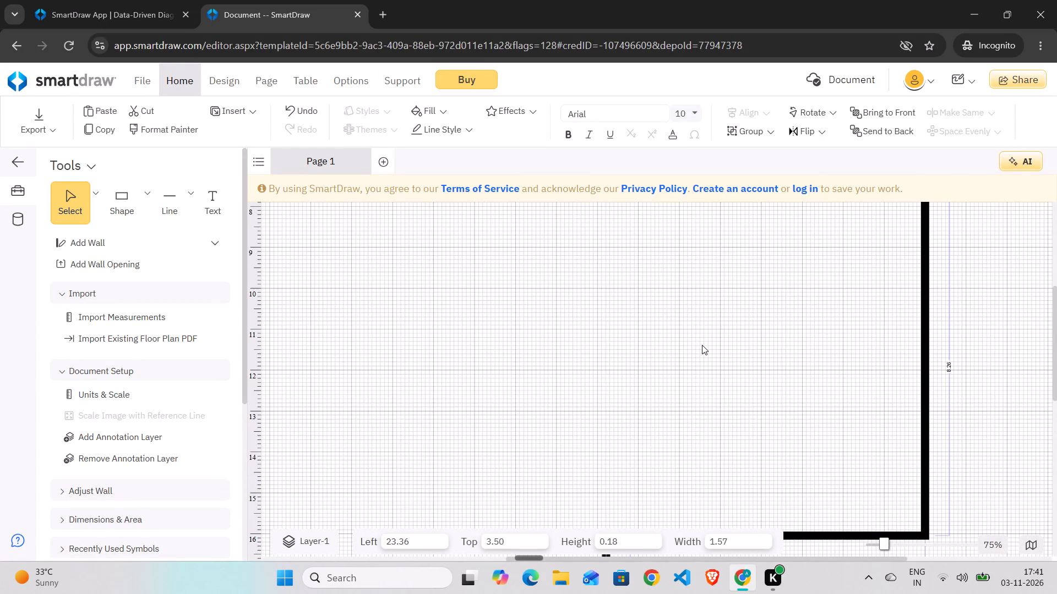
scroll(702, 345, "up", 1)
scroll(702, 345, "left", 1)
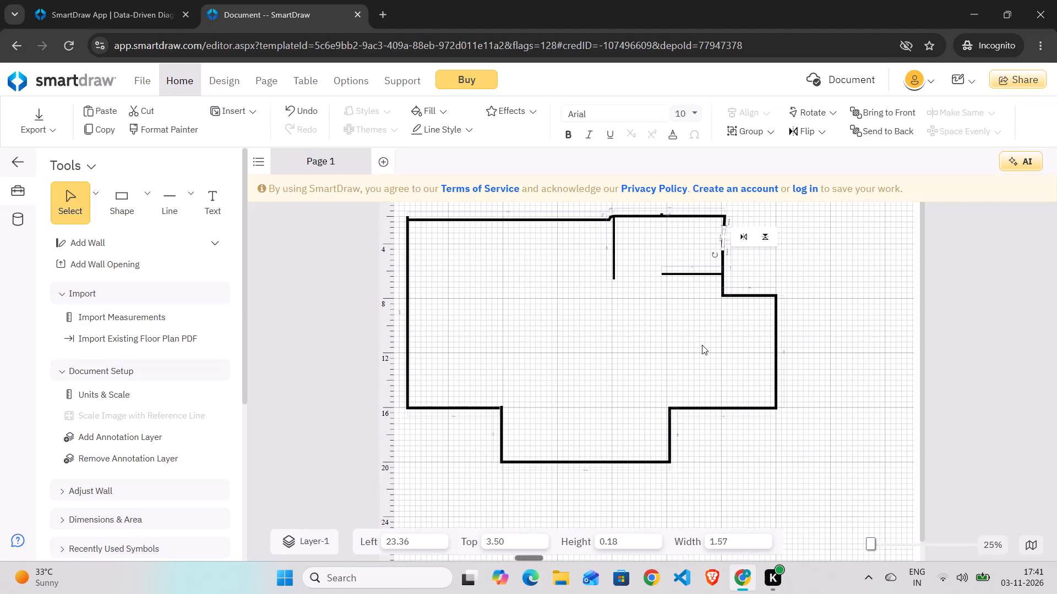
scroll(666, 276, "up", 3)
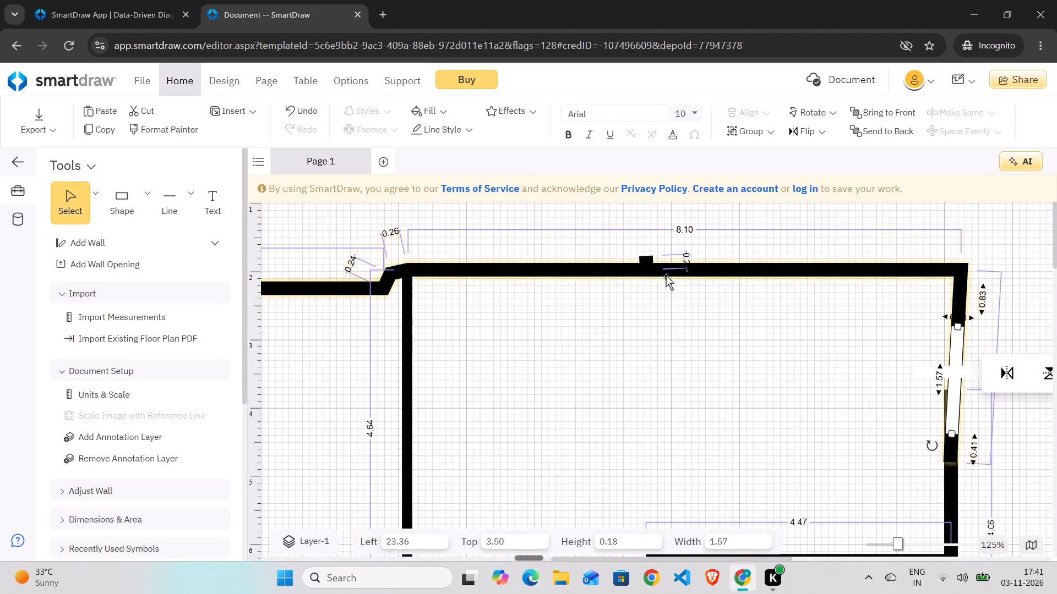
scroll(666, 276, "up", 3)
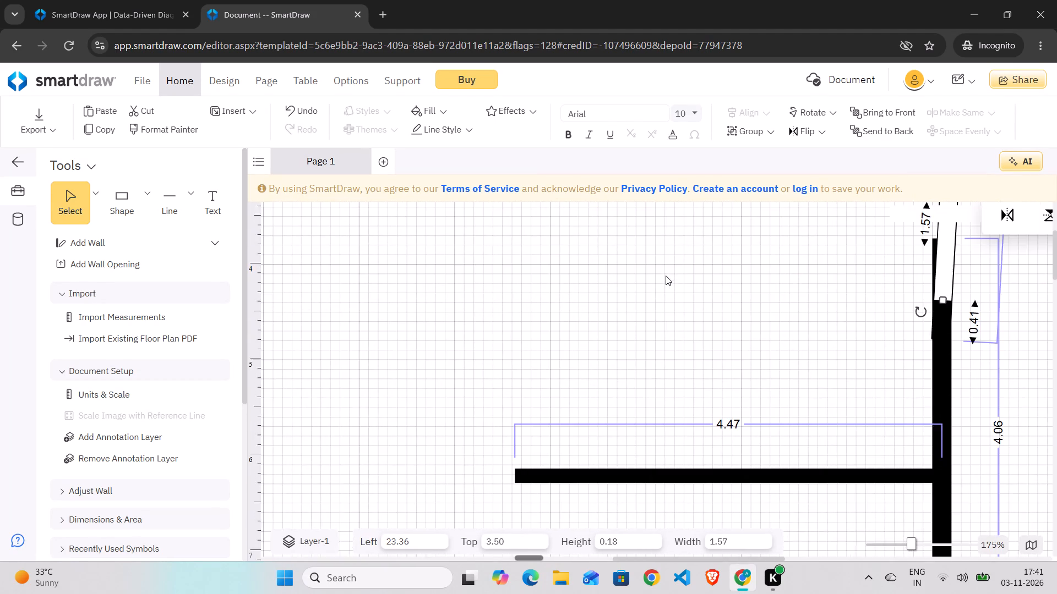
scroll(666, 276, "up", 1)
scroll(666, 276, "left", 1)
scroll(666, 276, "up", 1)
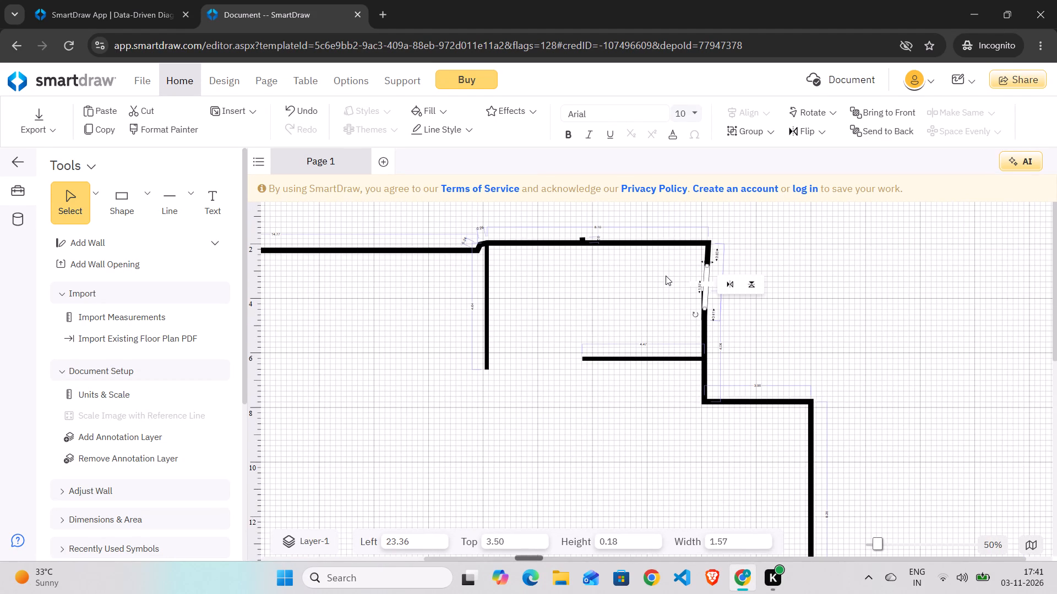
scroll(666, 276, "up", 2)
scroll(666, 276, "right", 1)
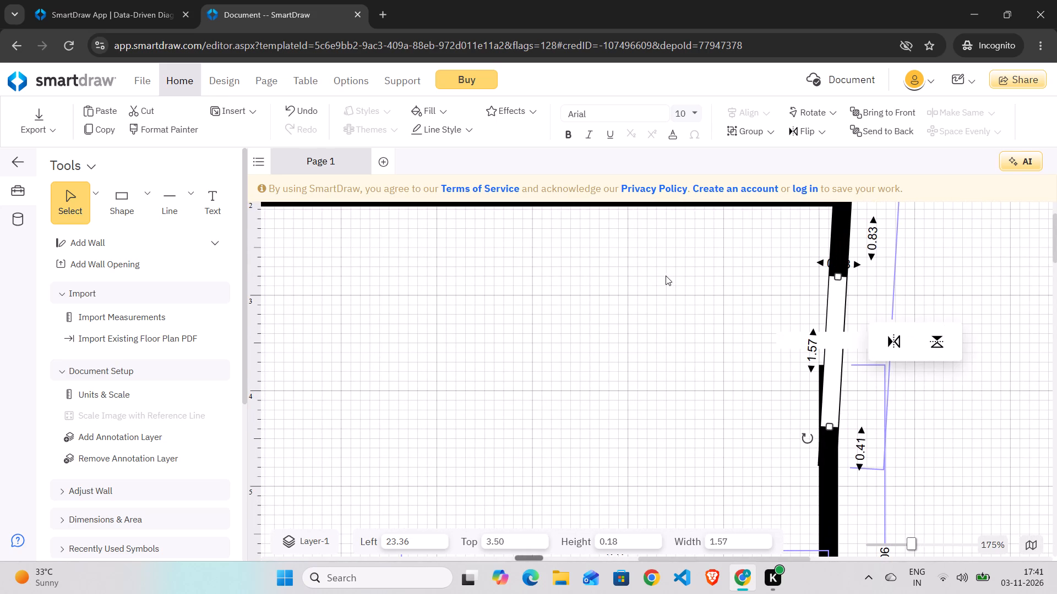
left_click_drag(841, 324, 846, 415)
scroll(846, 415, "down", 1)
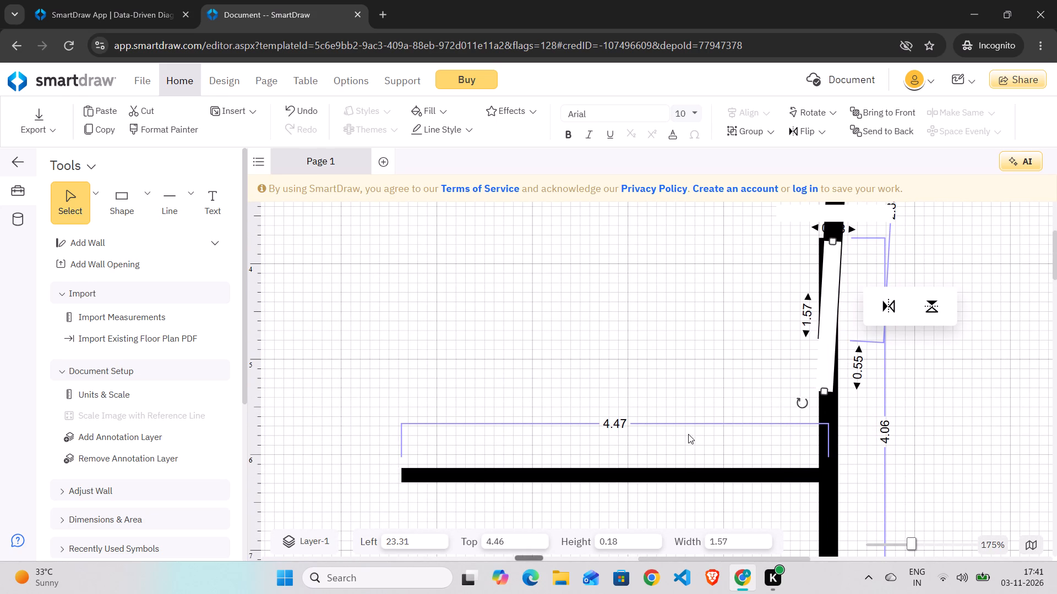
scroll(481, 333, "up", 1)
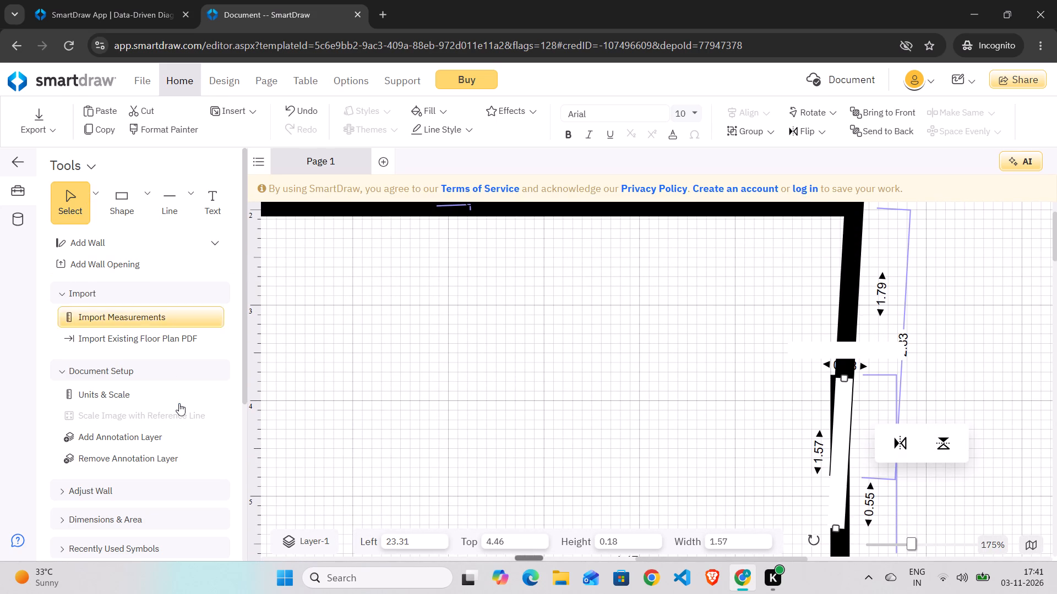
Browse the symbol library's Room Outlines and Technology categories for a suitable symbol.
scroll(179, 403, "down", 3)
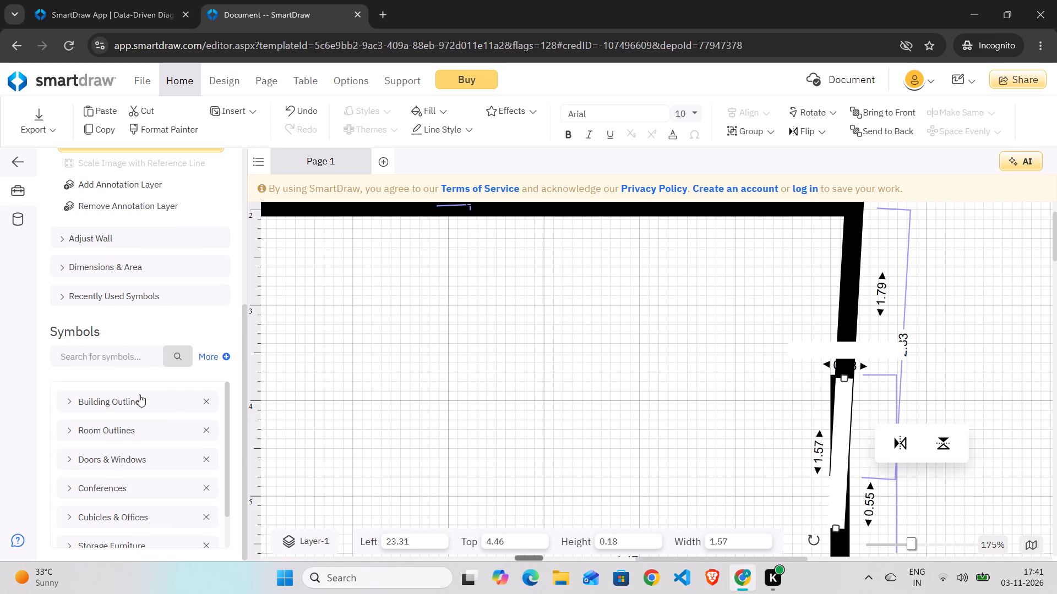
left_click(140, 395)
scroll(168, 451, "down", 1)
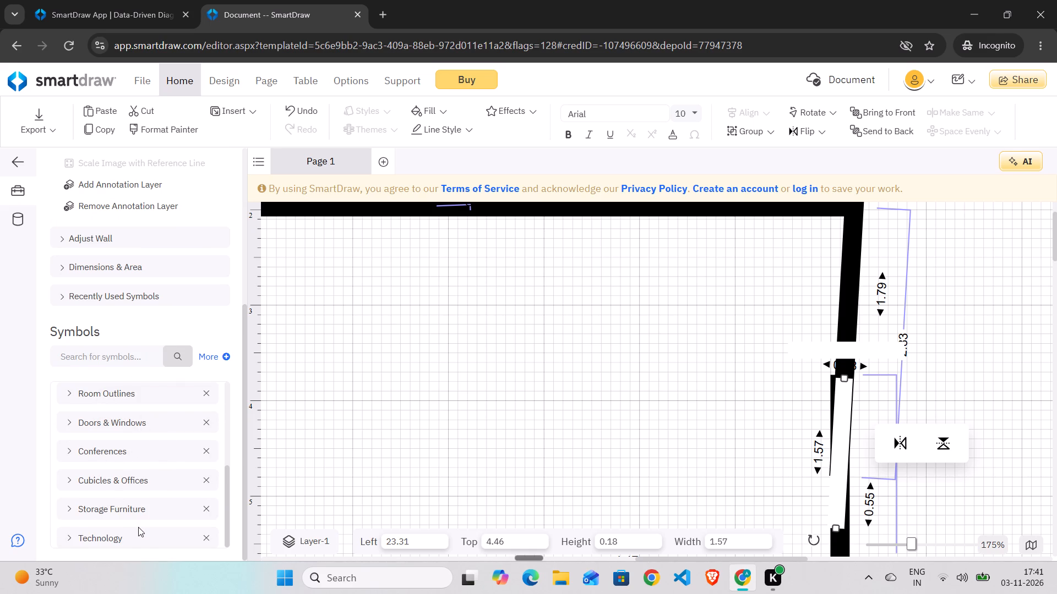
scroll(138, 527, "up", 1)
left_click(134, 461)
scroll(134, 461, "down", 1)
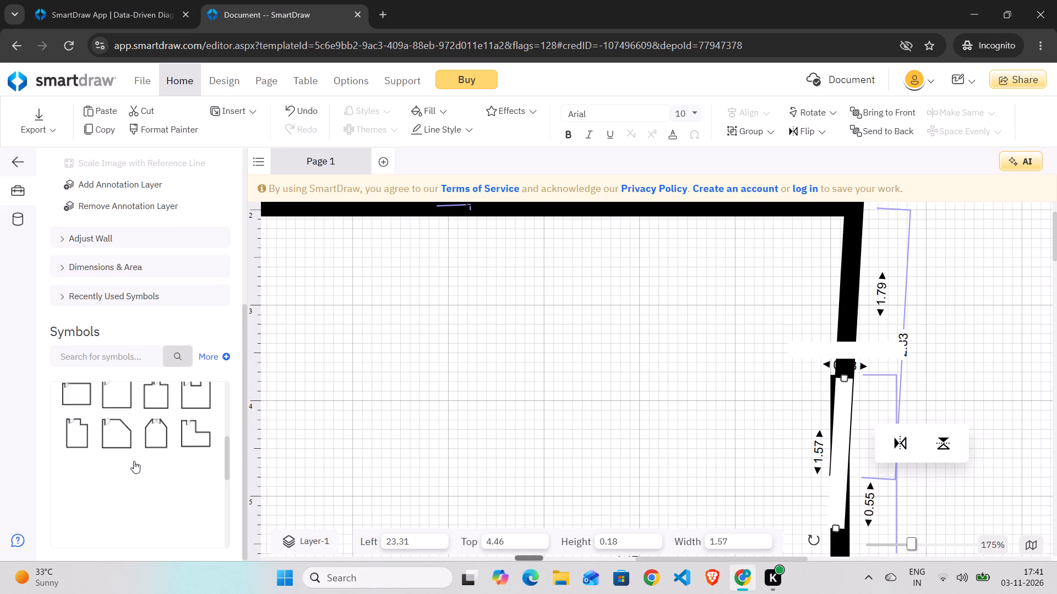
scroll(134, 461, "down", 1)
scroll(193, 510, "down", 2)
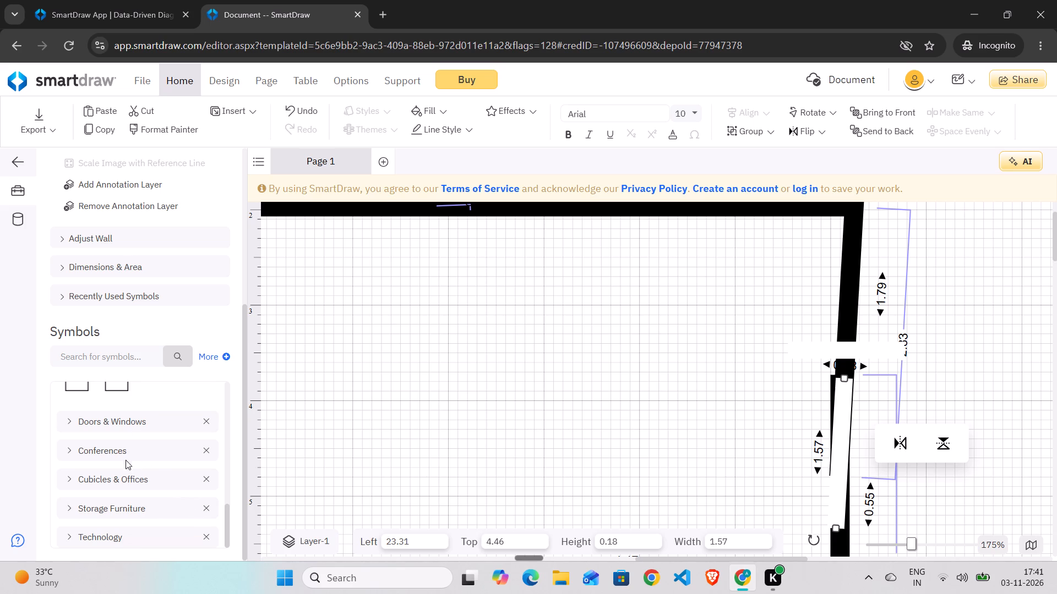
scroll(134, 542, "down", 1)
left_click(126, 539)
scroll(126, 539, "down", 1)
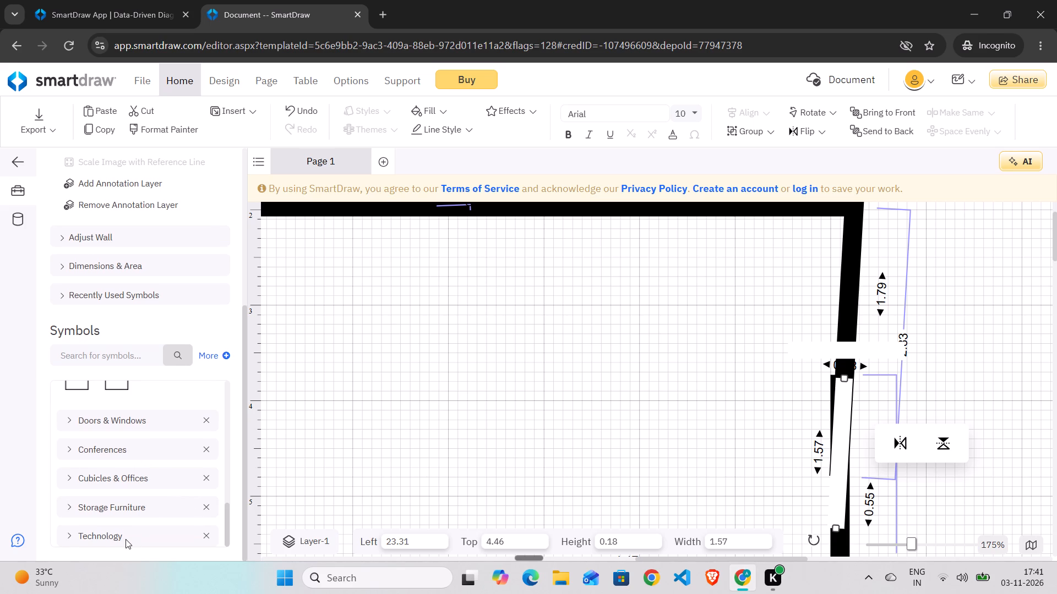
scroll(126, 539, "down", 1)
left_click(107, 538)
scroll(107, 538, "down", 1)
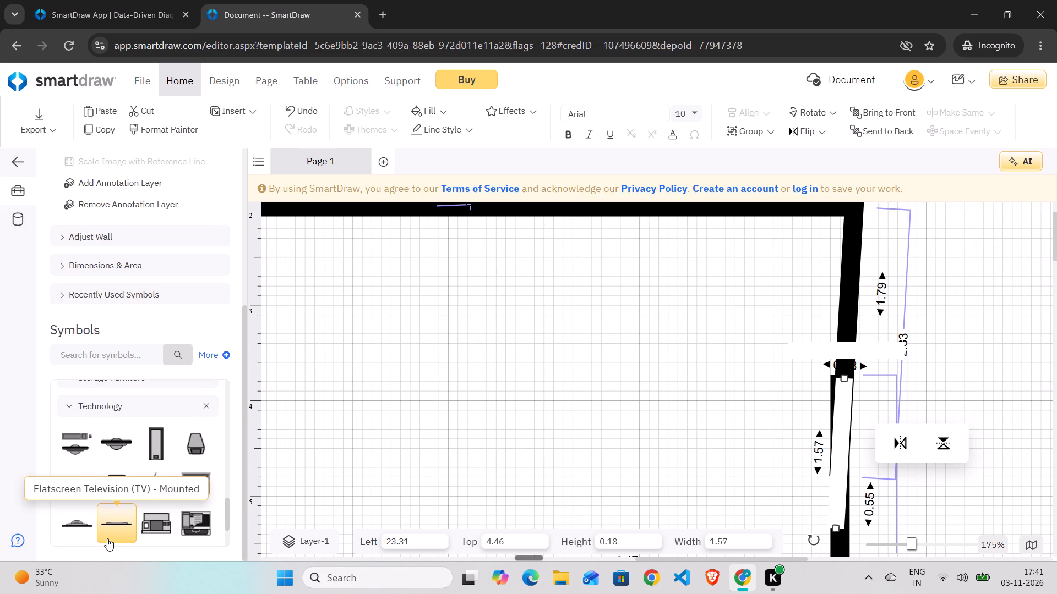
scroll(111, 472, "up", 1)
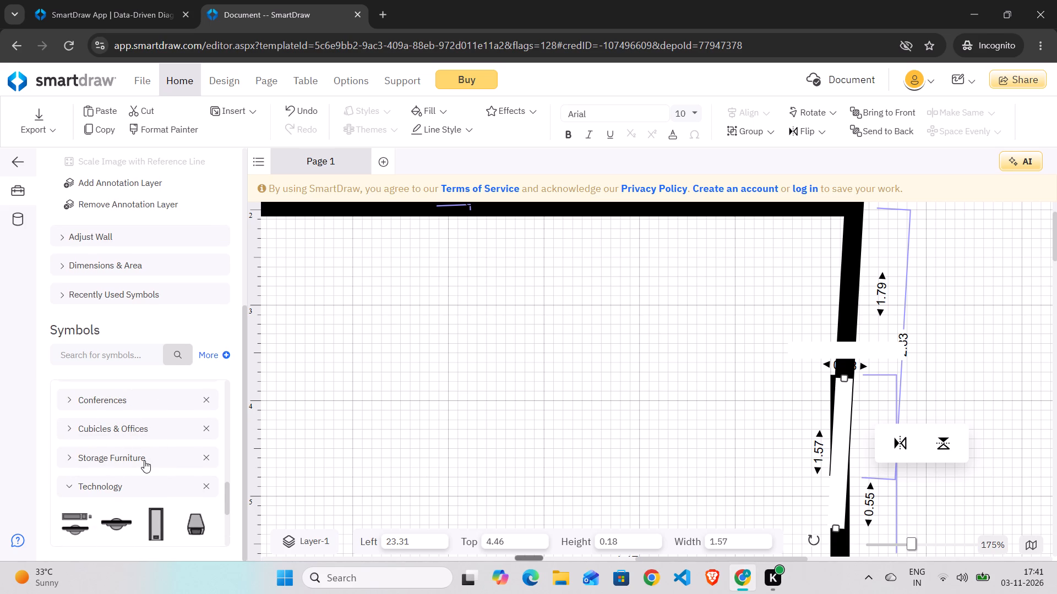
Examine the cabinets, drawers and other symbols in the Storage Furniture category.
left_click(144, 460)
scroll(144, 460, "down", 2)
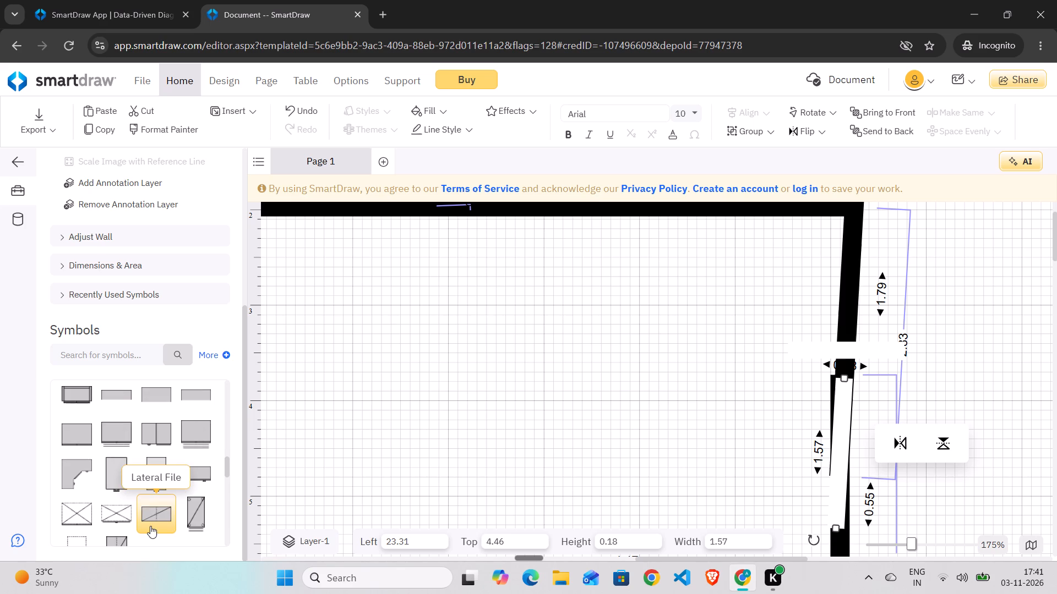
scroll(143, 503, "down", 2)
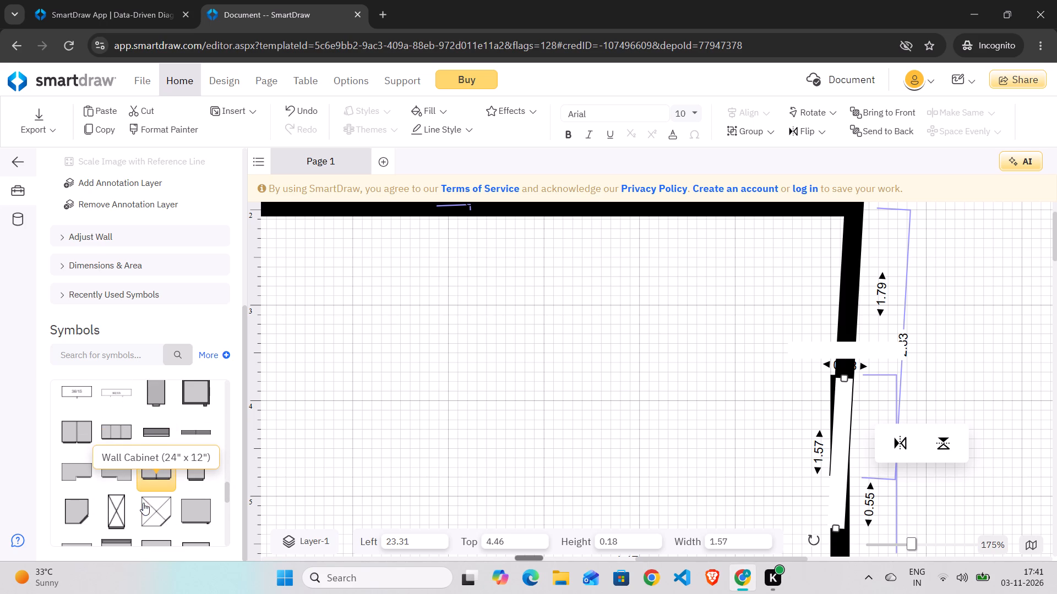
scroll(120, 466, "down", 2)
scroll(187, 481, "up", 2)
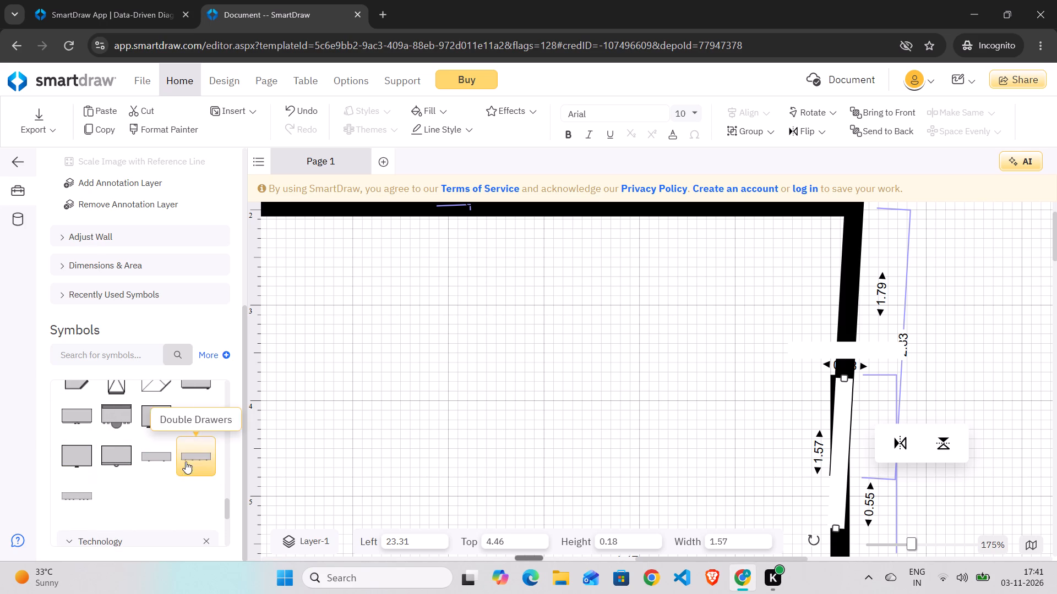
scroll(190, 422, "up", 1)
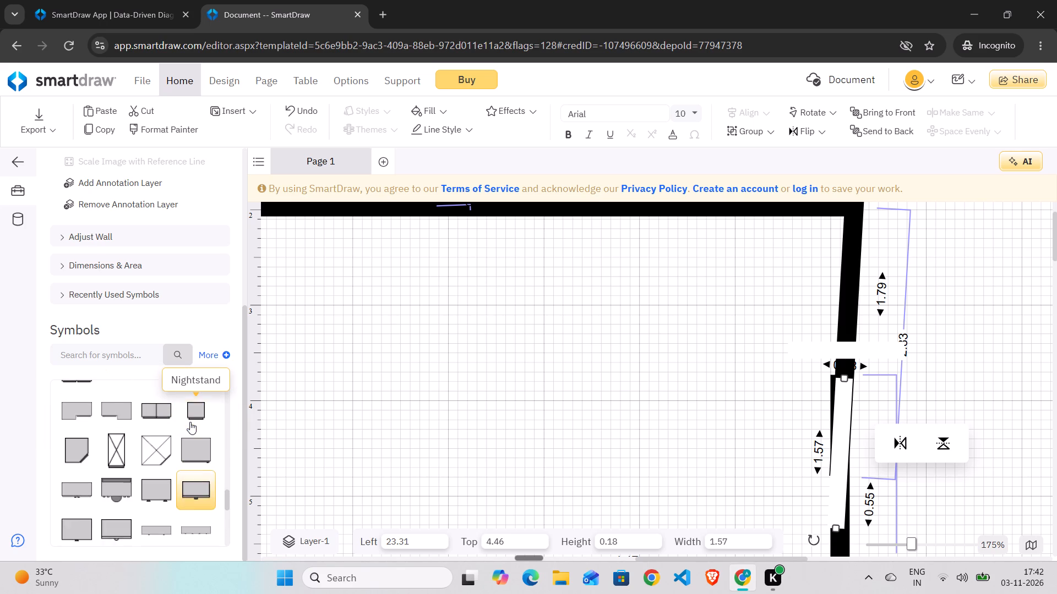
scroll(190, 422, "up", 1)
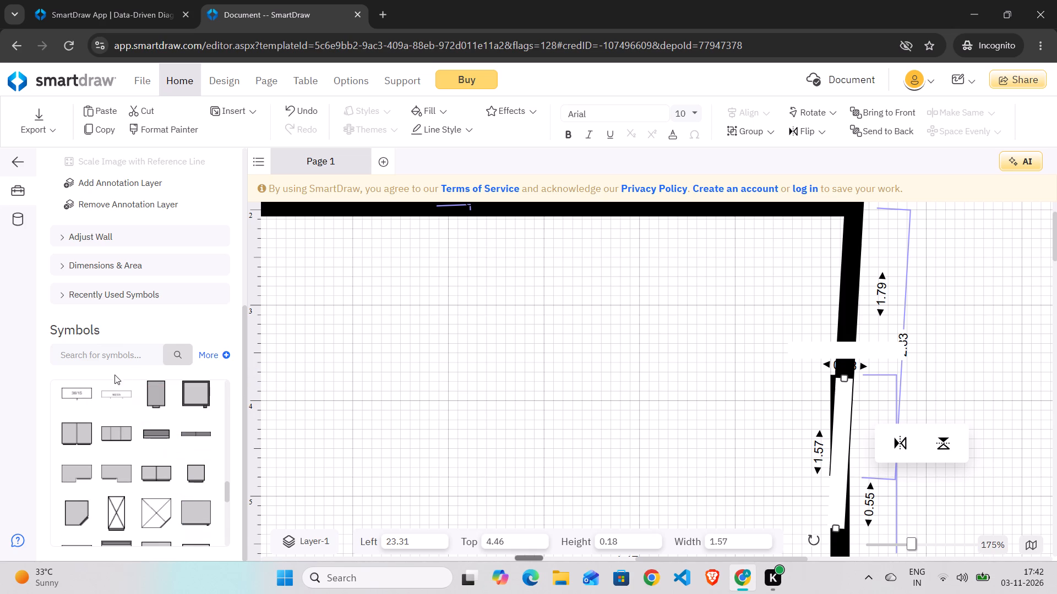
Search the symbol library for "storage" and look through the matching furniture symbols.
left_click(114, 358)
type("stora")
type("ge")
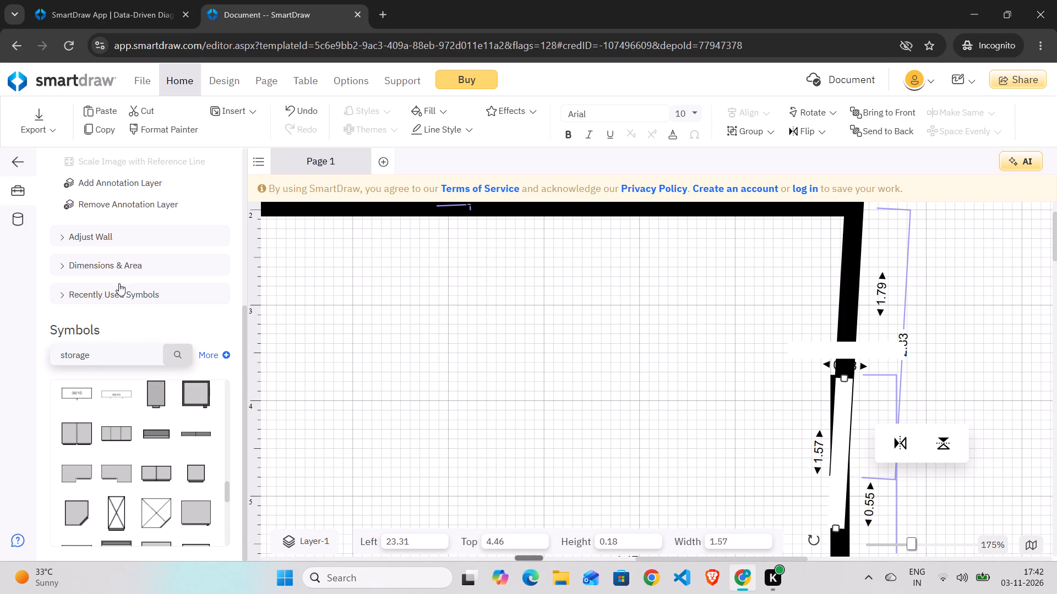
left_click_drag(188, 366, 175, 353)
left_click(175, 353)
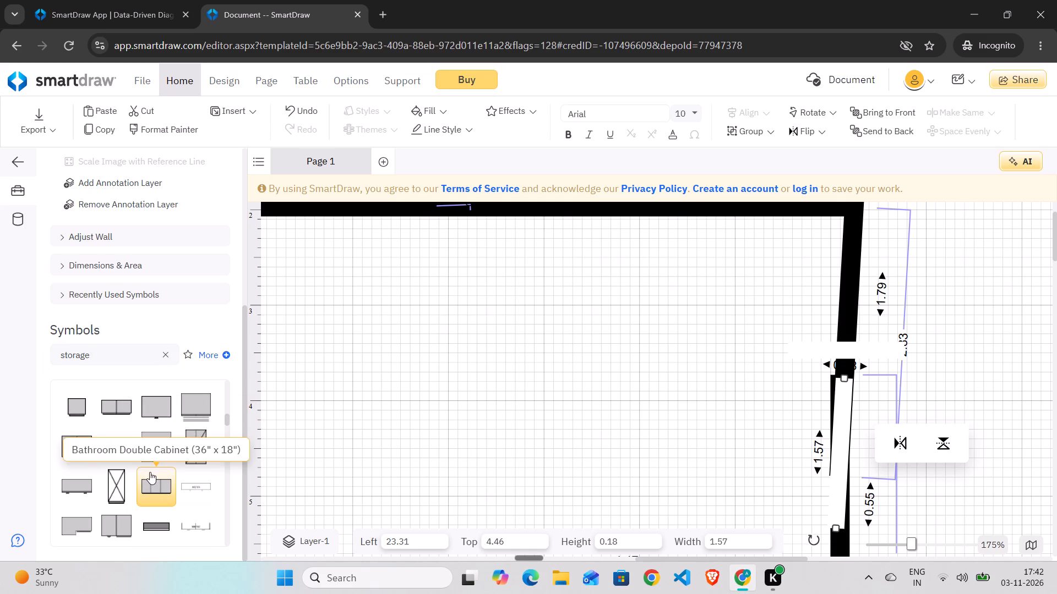
scroll(150, 472, "up", 5)
scroll(150, 472, "down", 2)
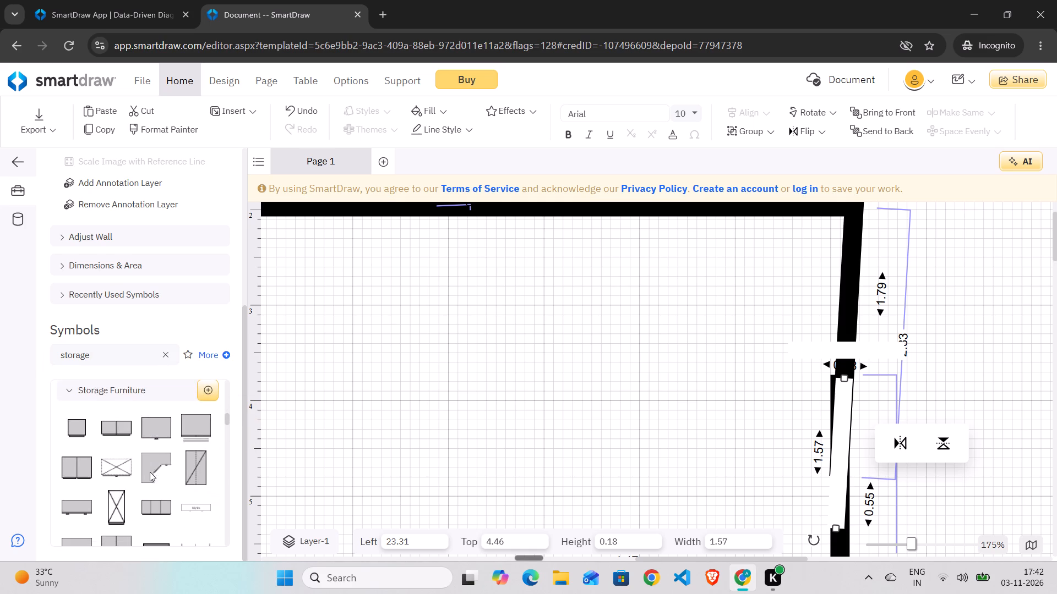
scroll(150, 472, "down", 1)
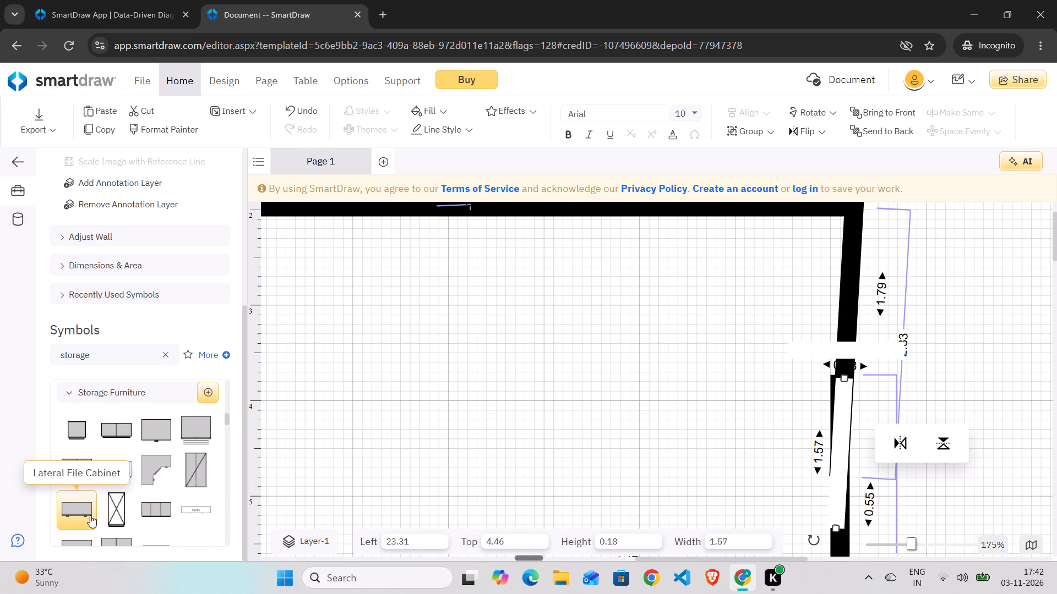
scroll(90, 515, "down", 1)
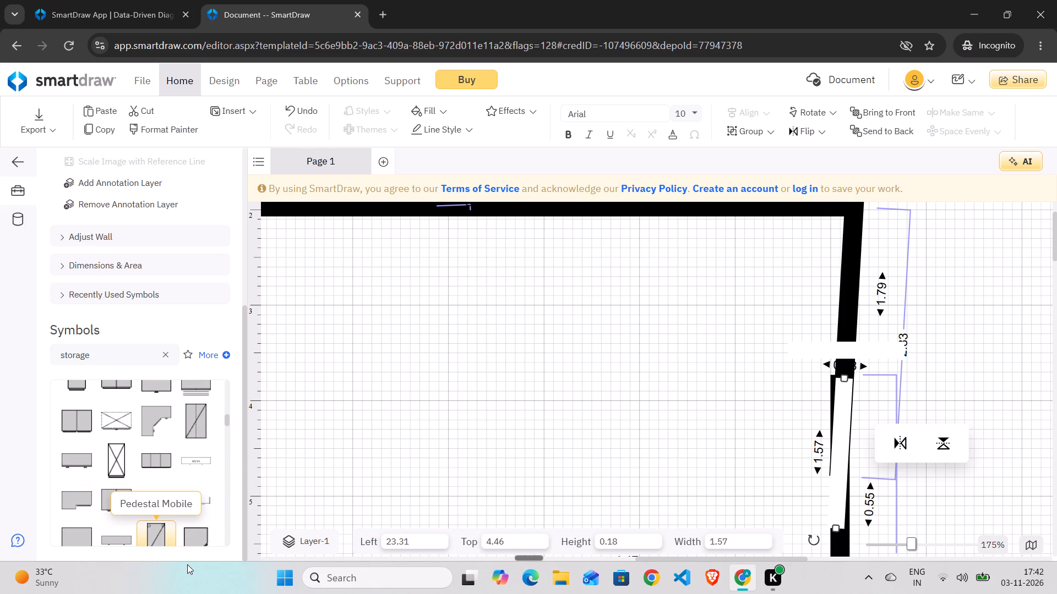
scroll(171, 525, "down", 2)
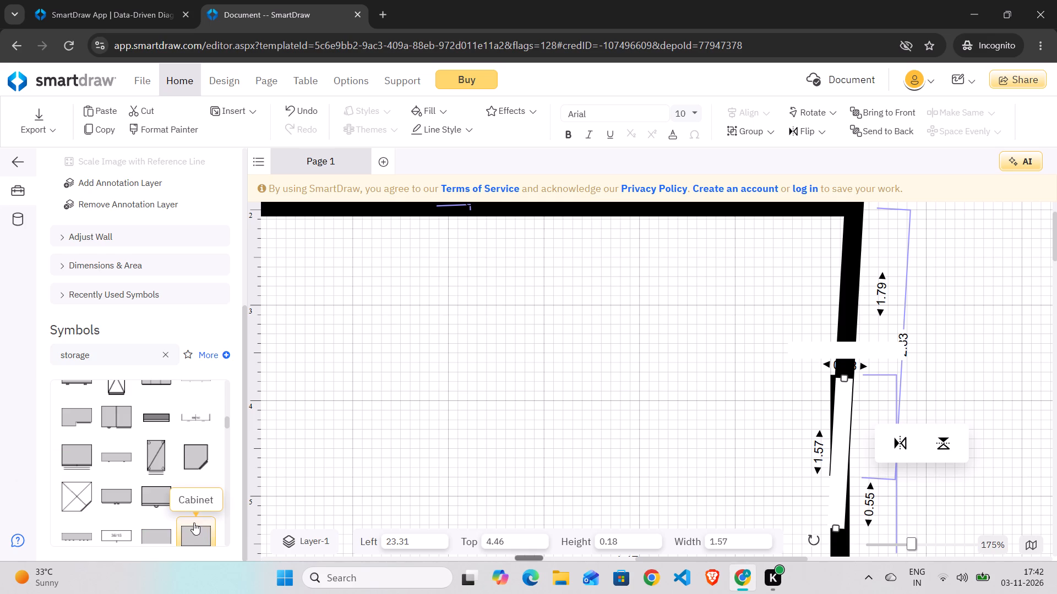
scroll(194, 522, "down", 2)
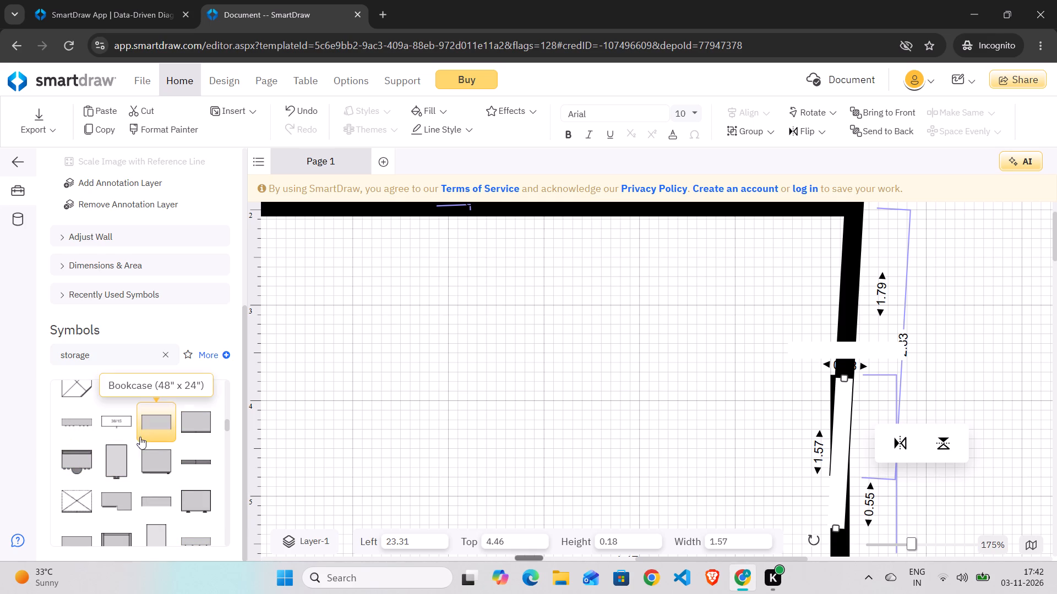
scroll(141, 428, "down", 1)
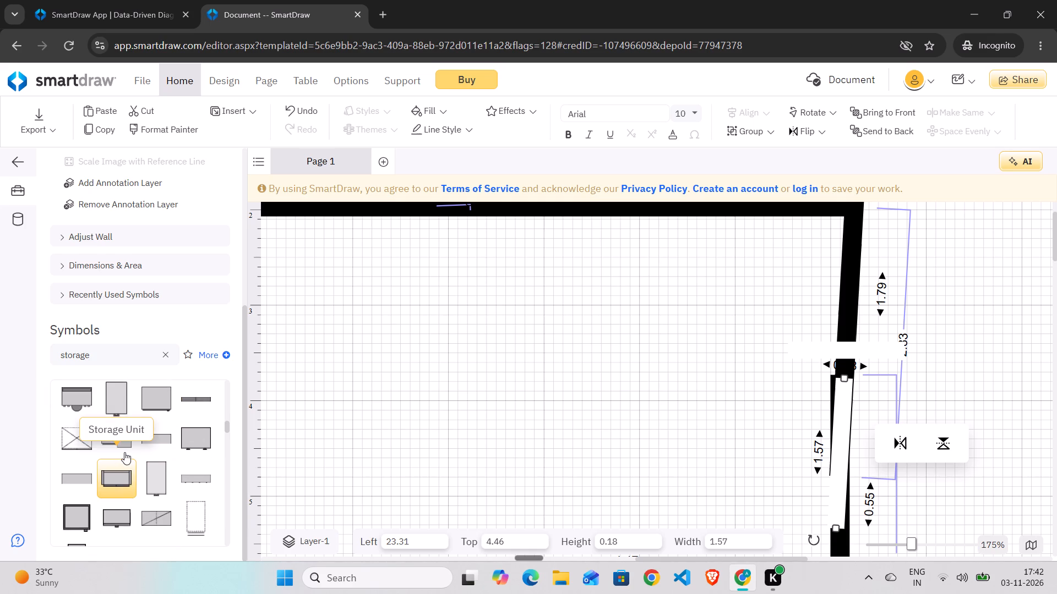
Replace the symbol search with "wardrobe" and look through the matching symbols.
left_click(162, 351)
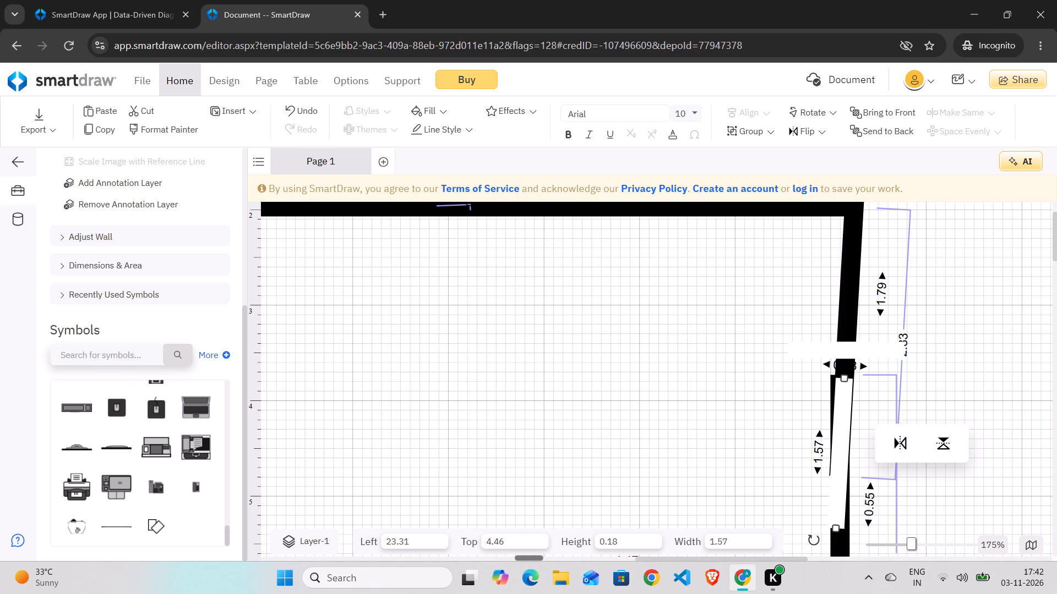
type("wardr")
type("obe")
left_click(178, 348)
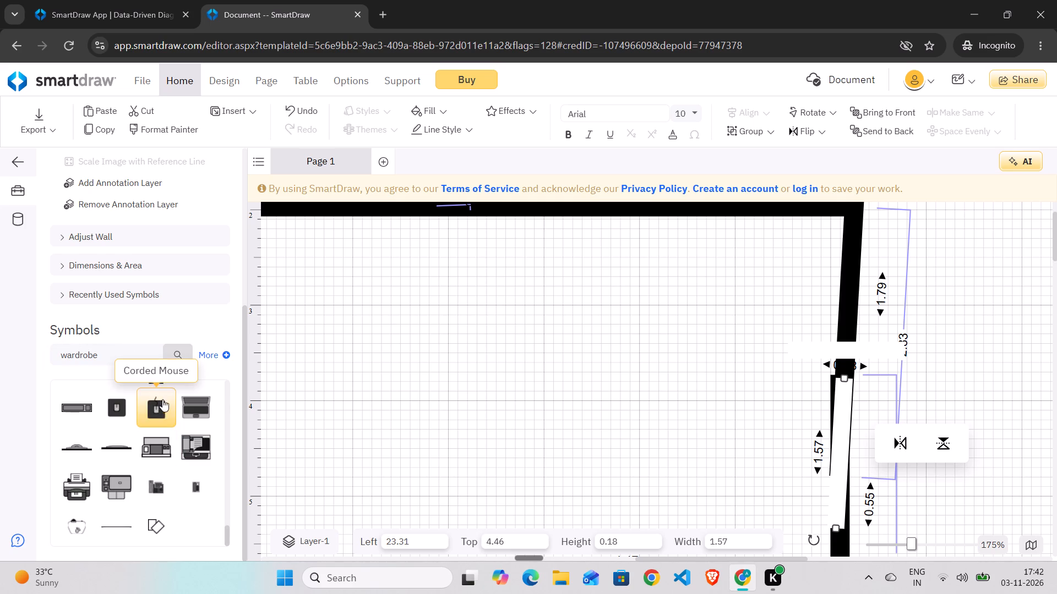
scroll(155, 447, "up", 1)
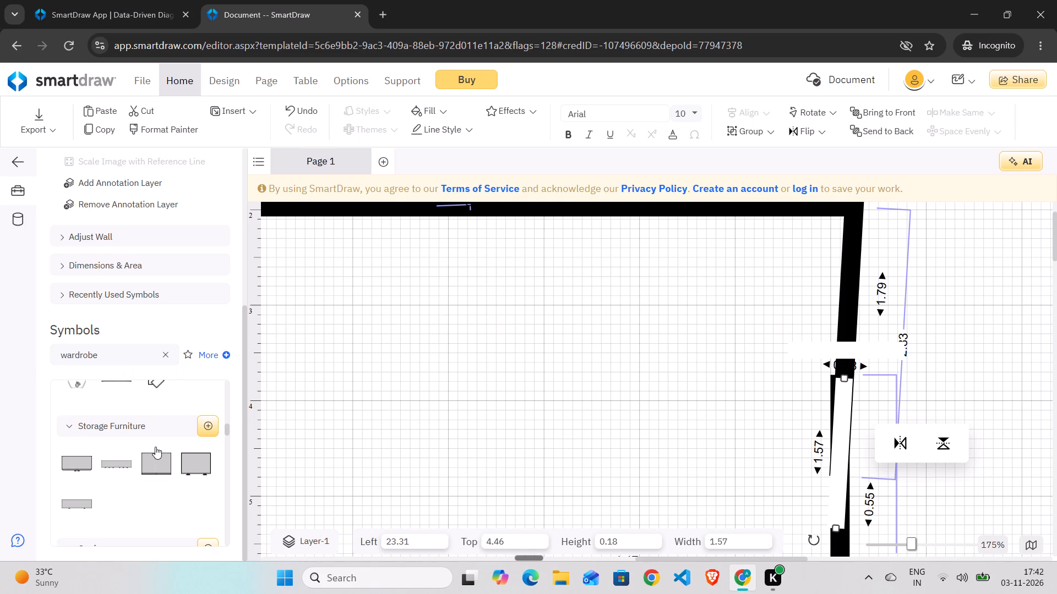
scroll(155, 447, "up", 1)
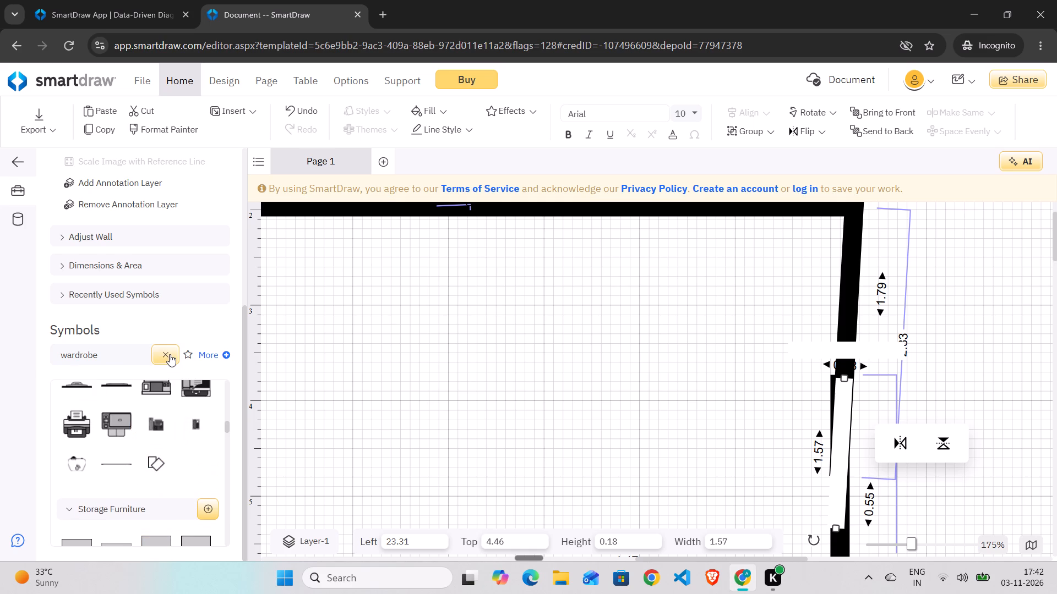
Search the symbol library for "cabinet" and look through the matching cabinet symbols across the categories.
left_click(170, 354)
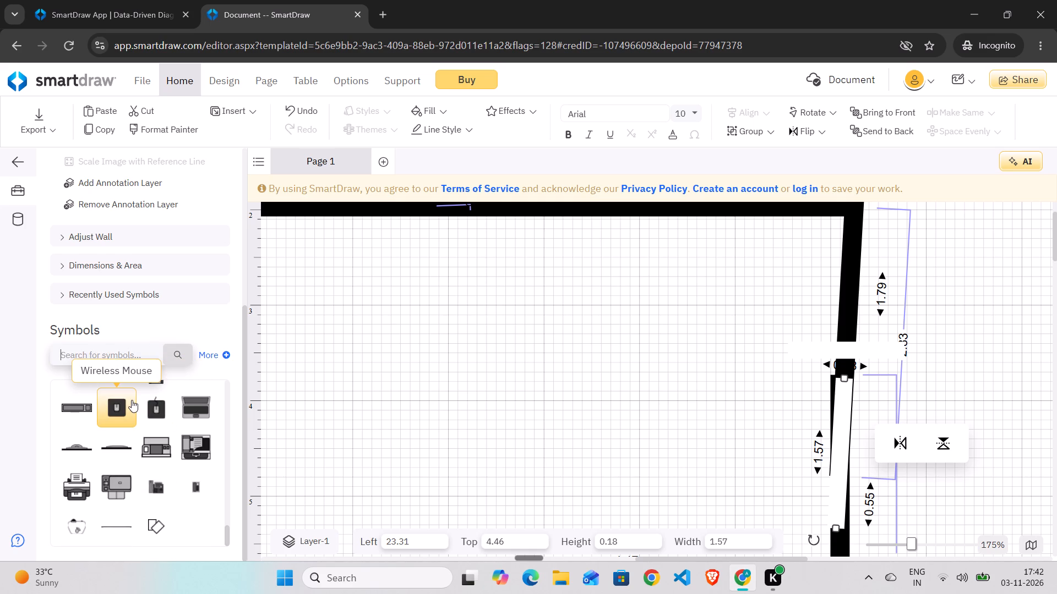
left_click(100, 355)
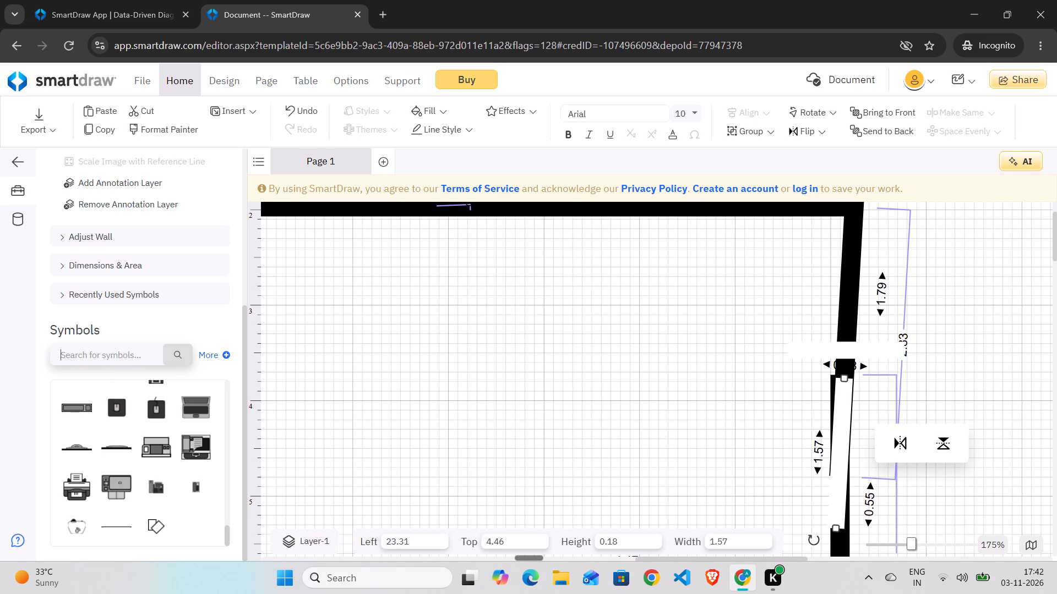
type("cabinet")
left_click(171, 353)
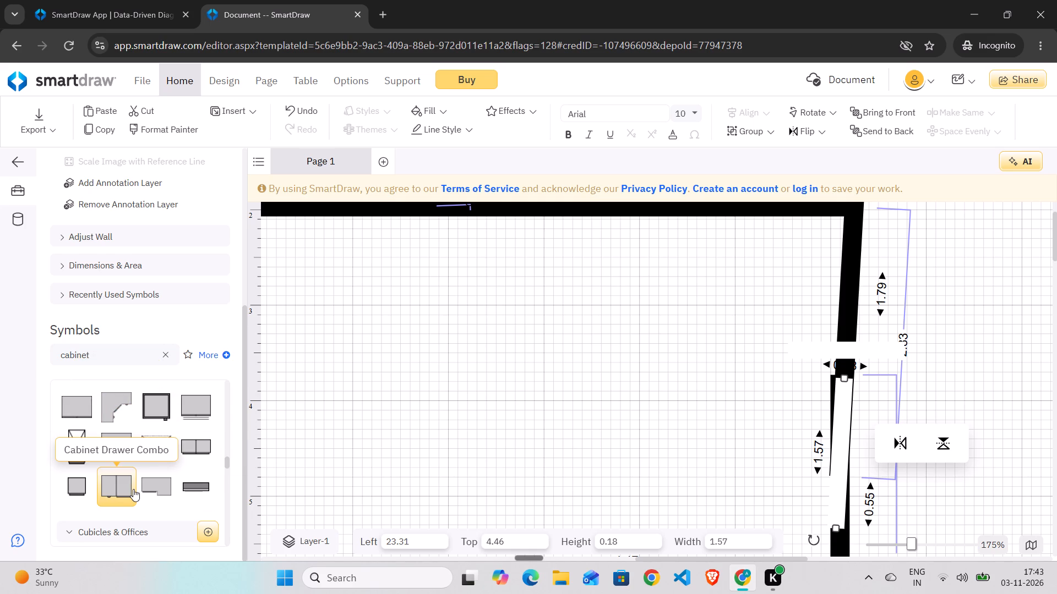
scroll(133, 489, "down", 1)
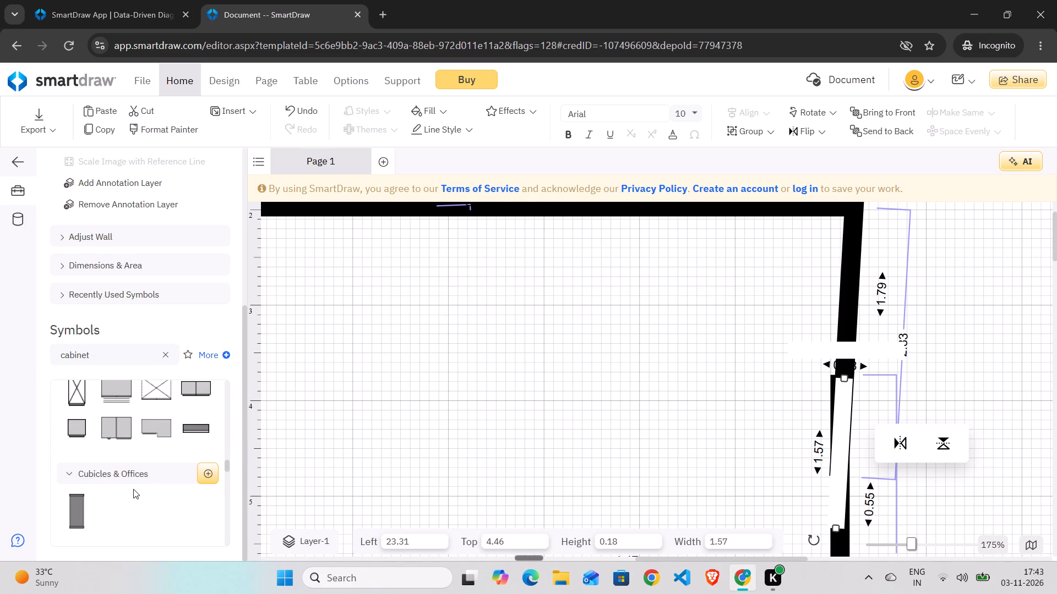
left_click_drag(86, 512, 124, 494)
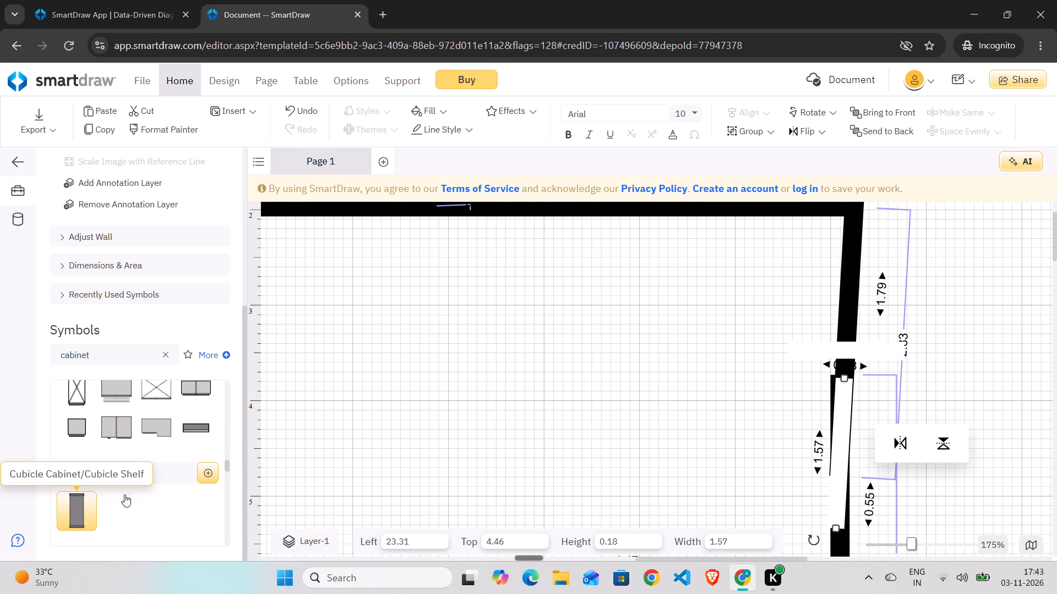
left_click_drag(124, 494, 467, 384)
scroll(216, 500, "left", 1)
scroll(216, 500, "down", 1)
scroll(116, 471, "down", 1)
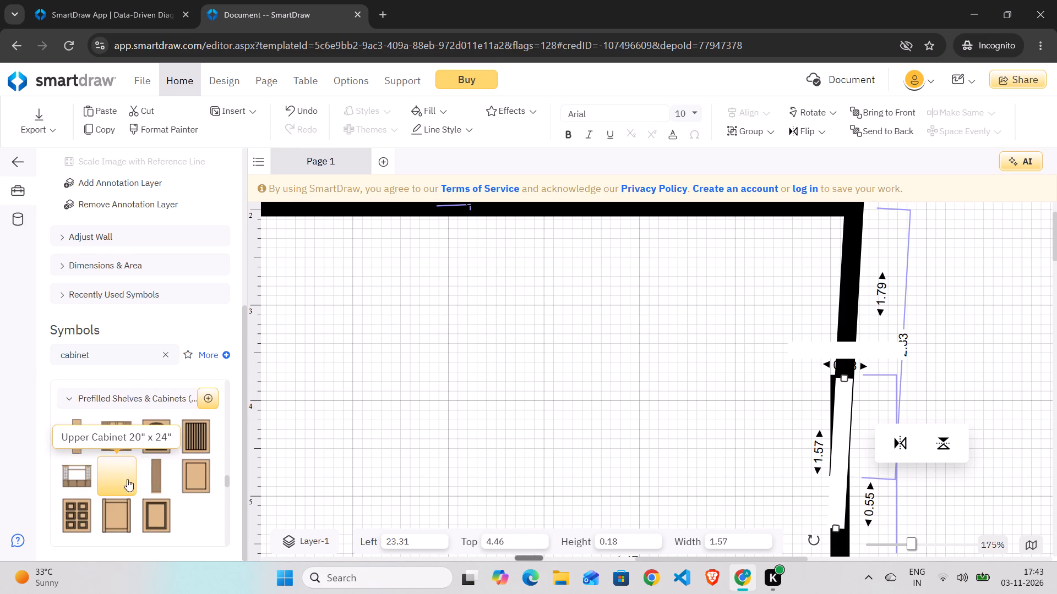
scroll(138, 490, "down", 1)
scroll(89, 488, "right", 1)
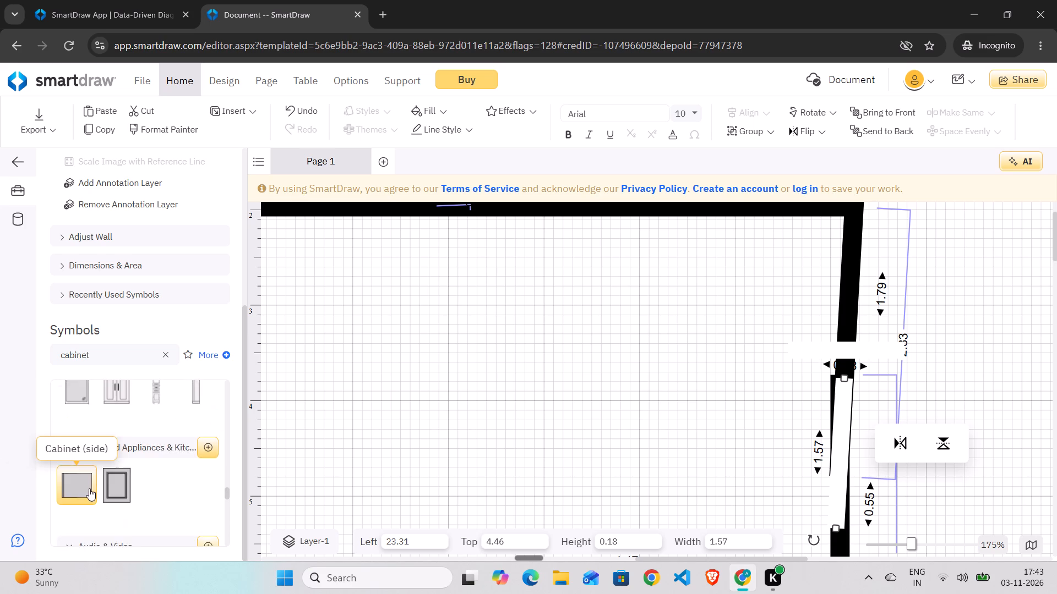
scroll(89, 488, "right", 1)
scroll(89, 488, "up", 1)
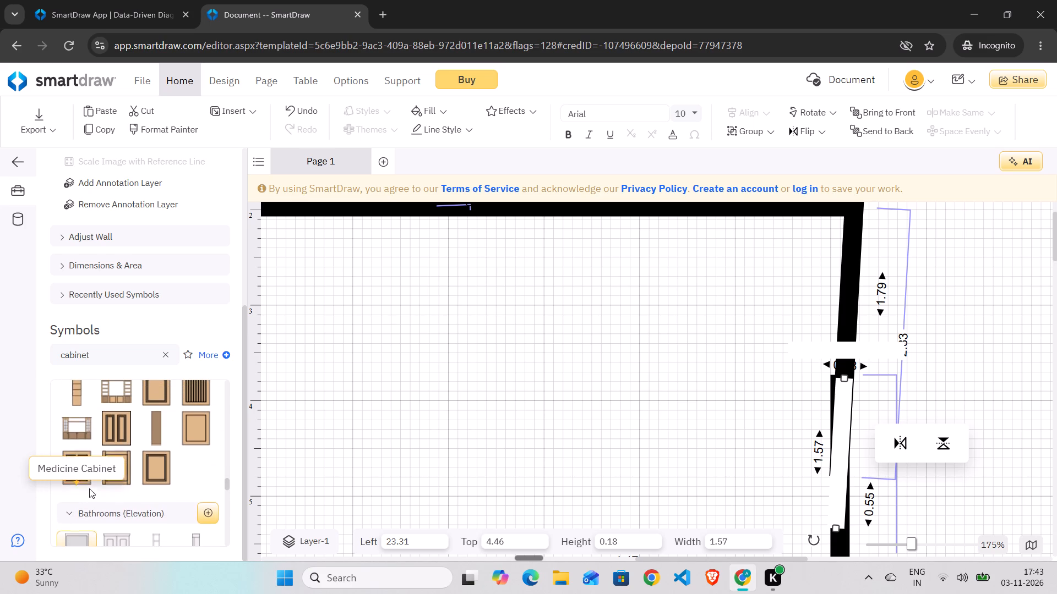
Place a six-panel Upper Cabinet 20" x 24" against the top wall near the room's upper-right corner, about 0.72 wide by 1.28 high.
left_click(81, 480)
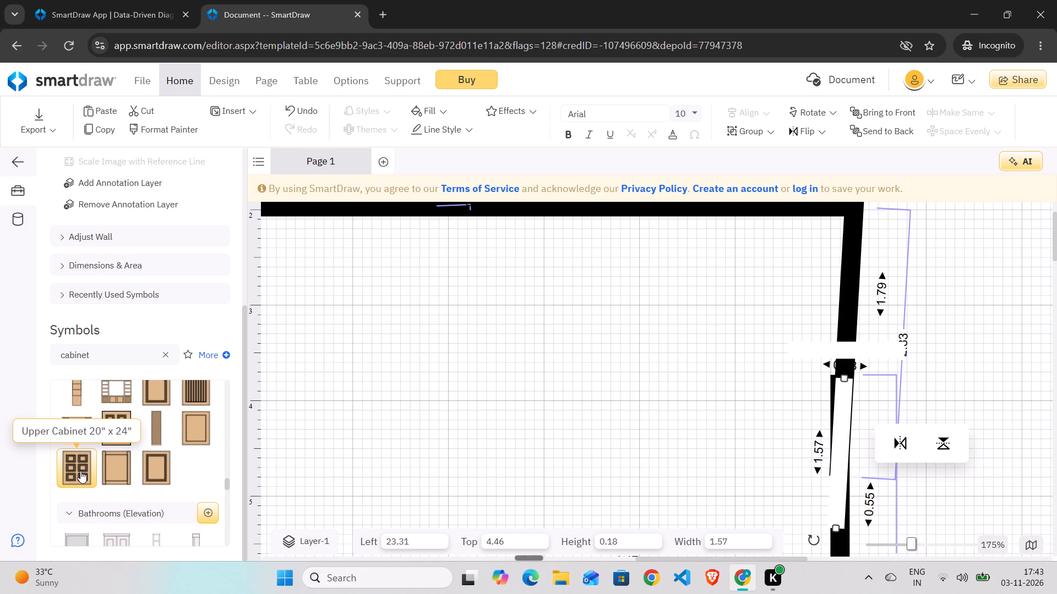
left_click_drag(76, 471, 537, 382)
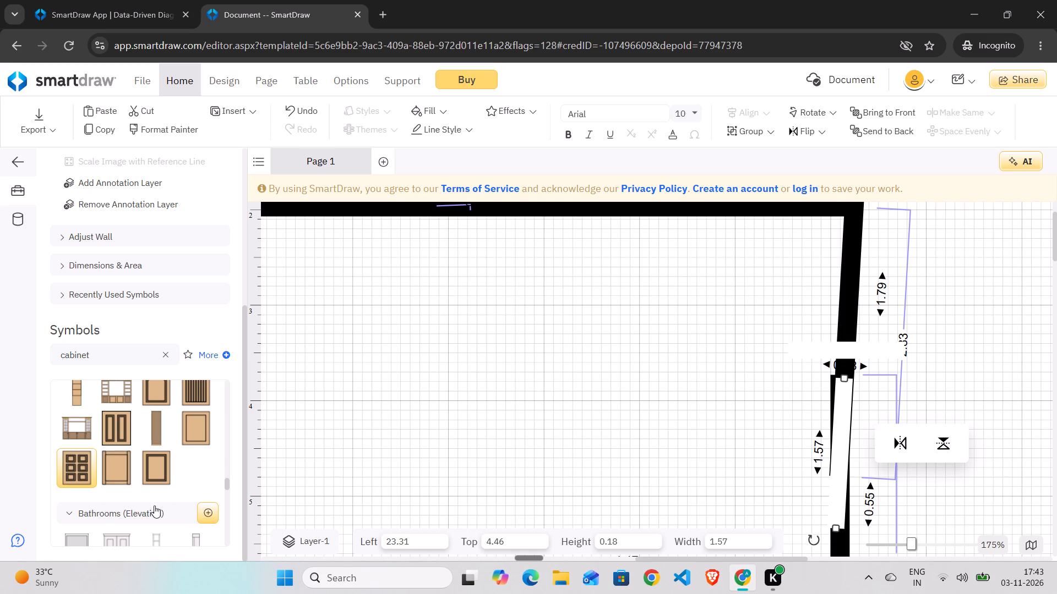
left_click(78, 468)
scroll(610, 388, "right", 1)
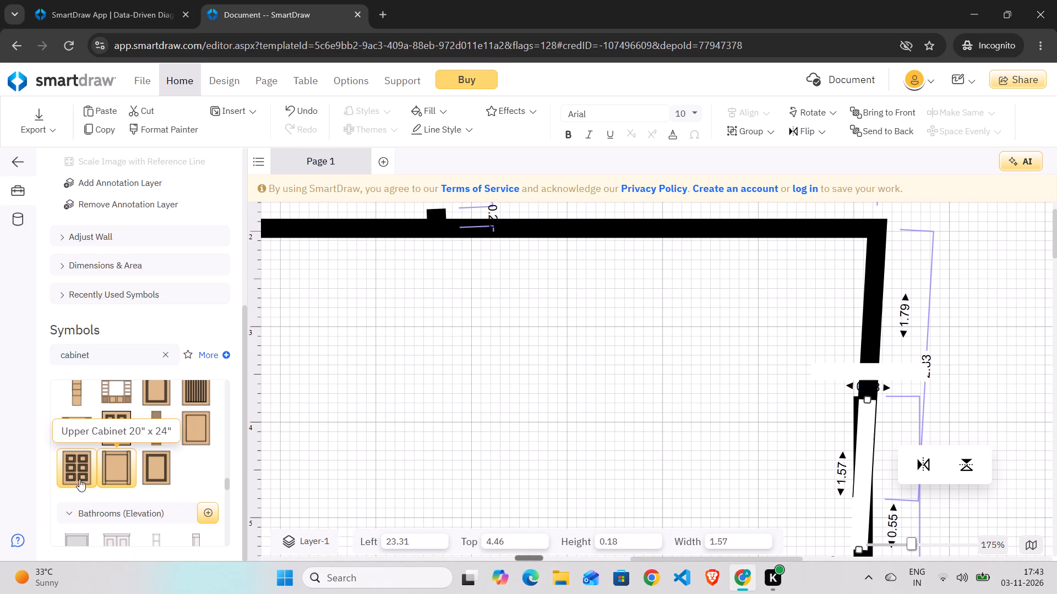
left_click(75, 464)
left_click_drag(75, 464, 655, 340)
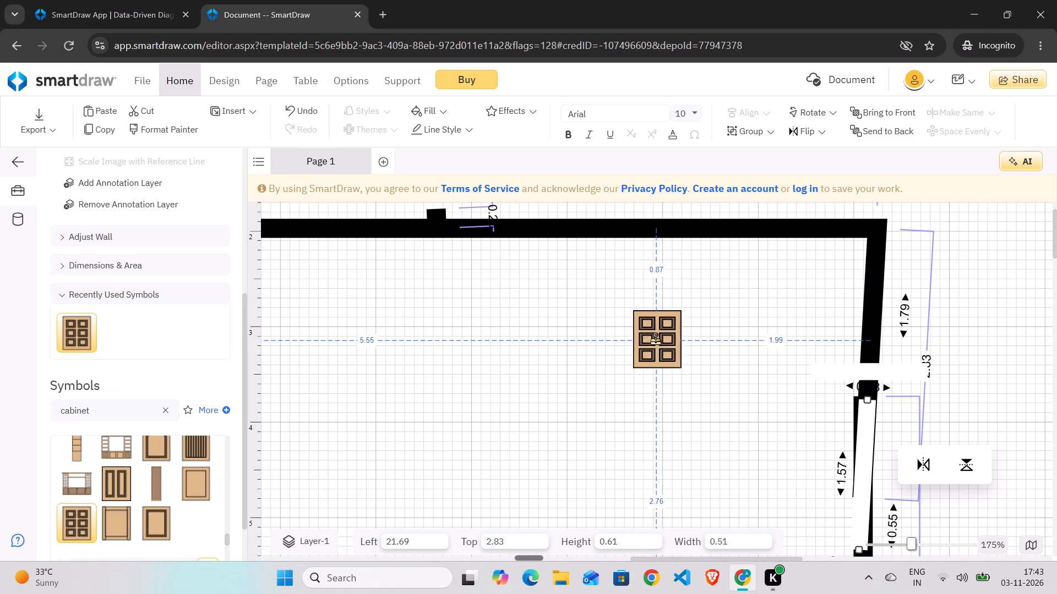
left_click_drag(655, 340, 791, 268)
scroll(663, 331, "right", 1)
left_click_drag(760, 299, 754, 324)
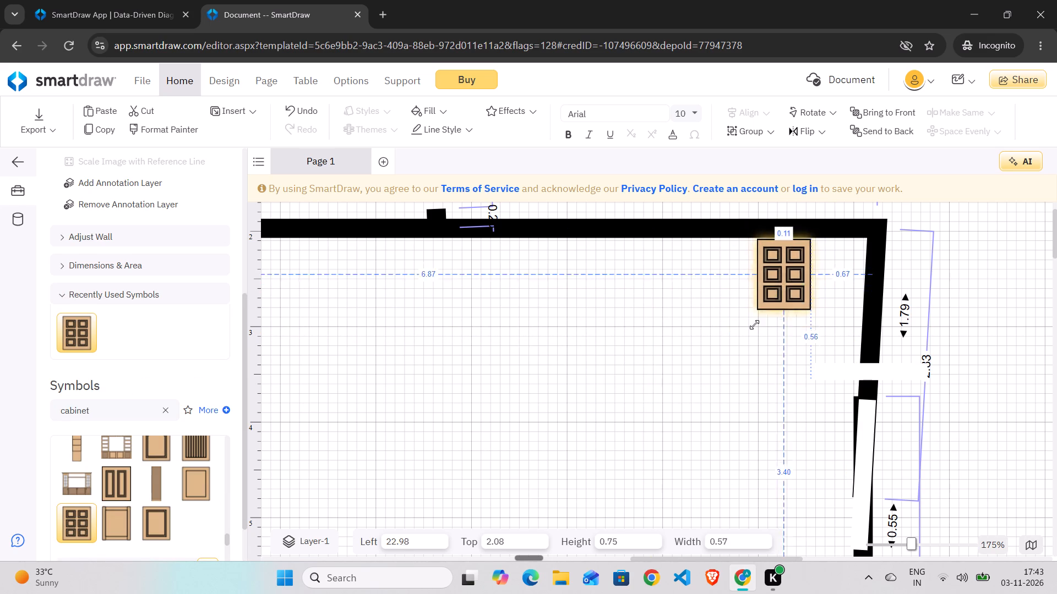
left_click_drag(754, 324, 740, 360)
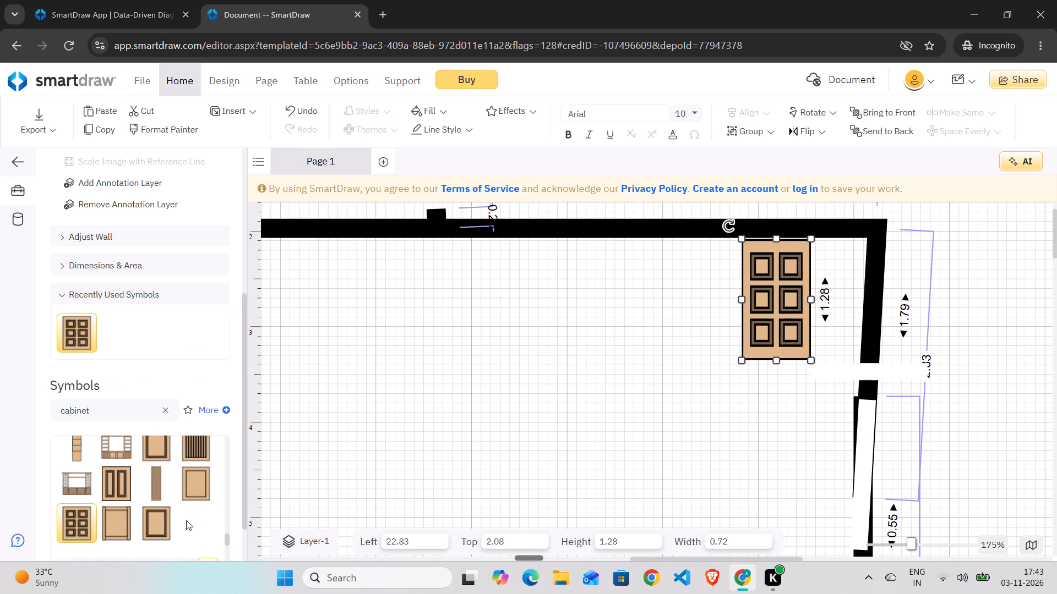
Add a second six-panel Upper Cabinet against the top wall, adjoining the first one's left side, about 0.80 wide by 1.30 high.
left_click_drag(75, 519, 308, 429)
left_click_drag(308, 429, 576, 316)
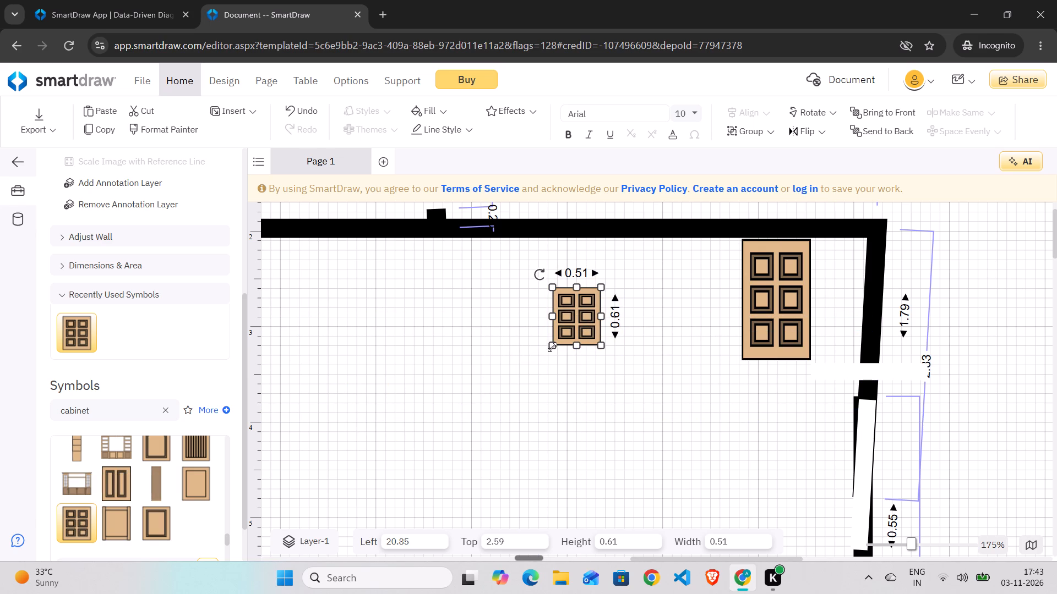
left_click_drag(552, 347, 522, 384)
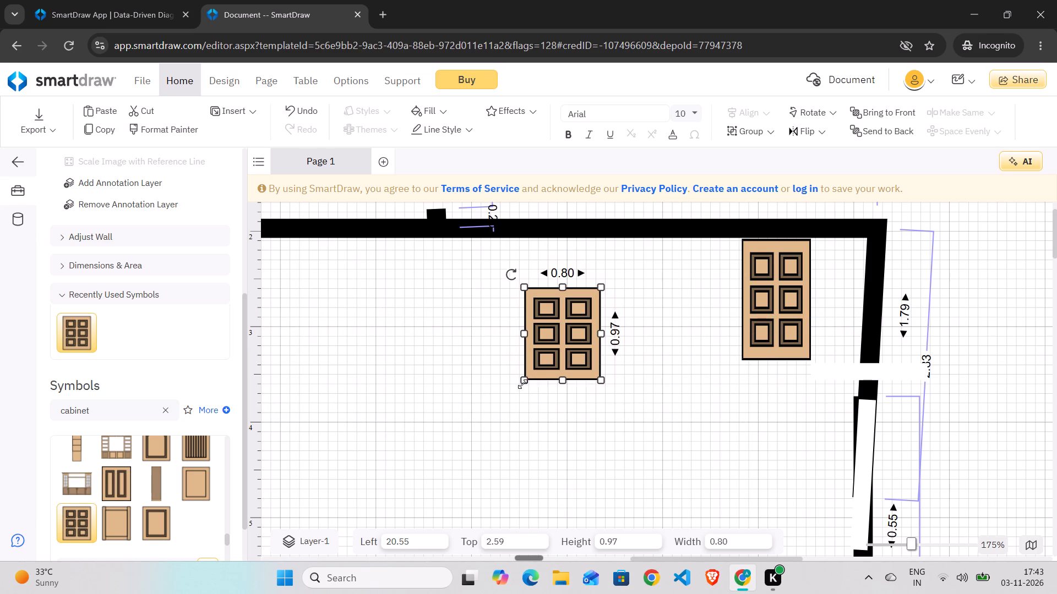
left_click_drag(566, 329, 712, 280)
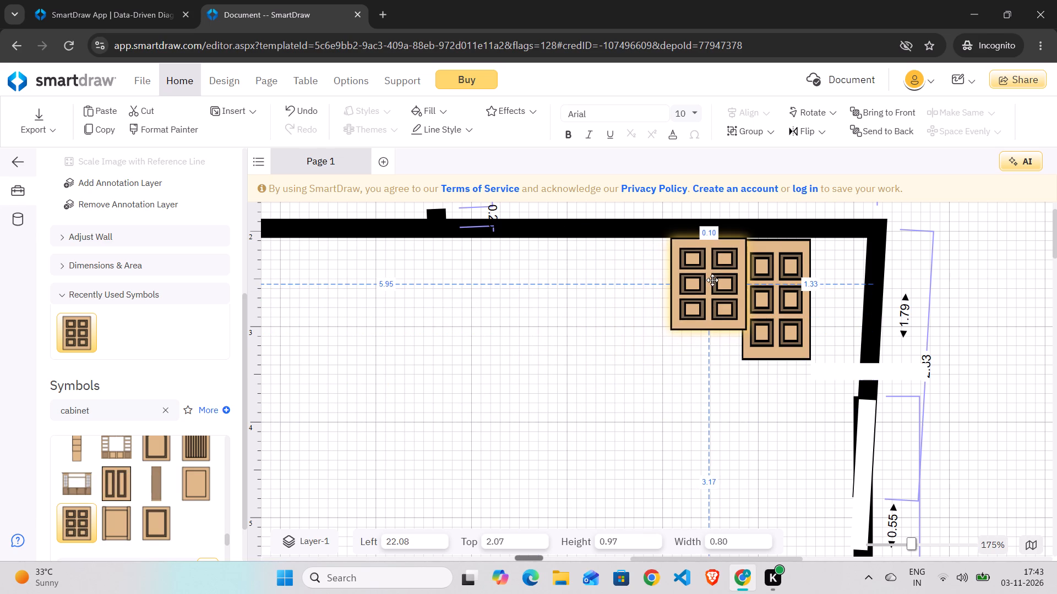
left_click_drag(712, 280, 706, 281)
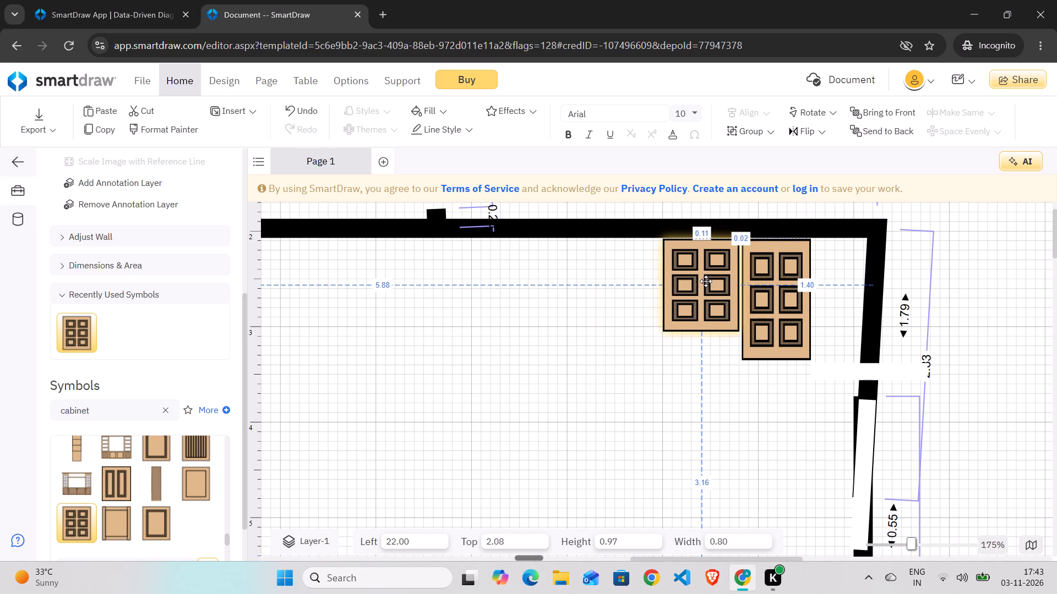
left_click_drag(706, 281, 707, 281)
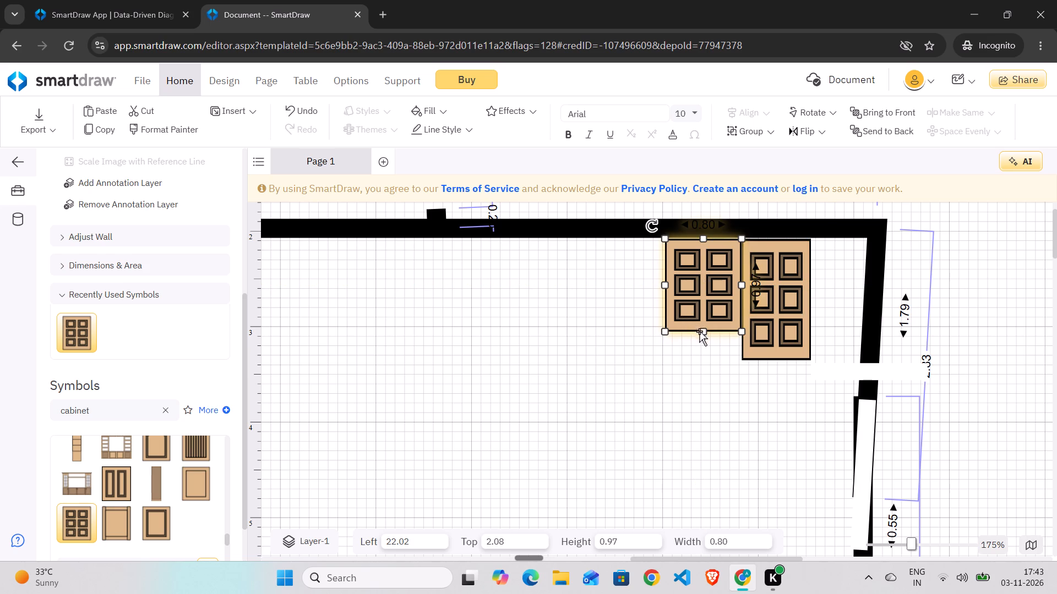
left_click_drag(701, 333, 703, 361)
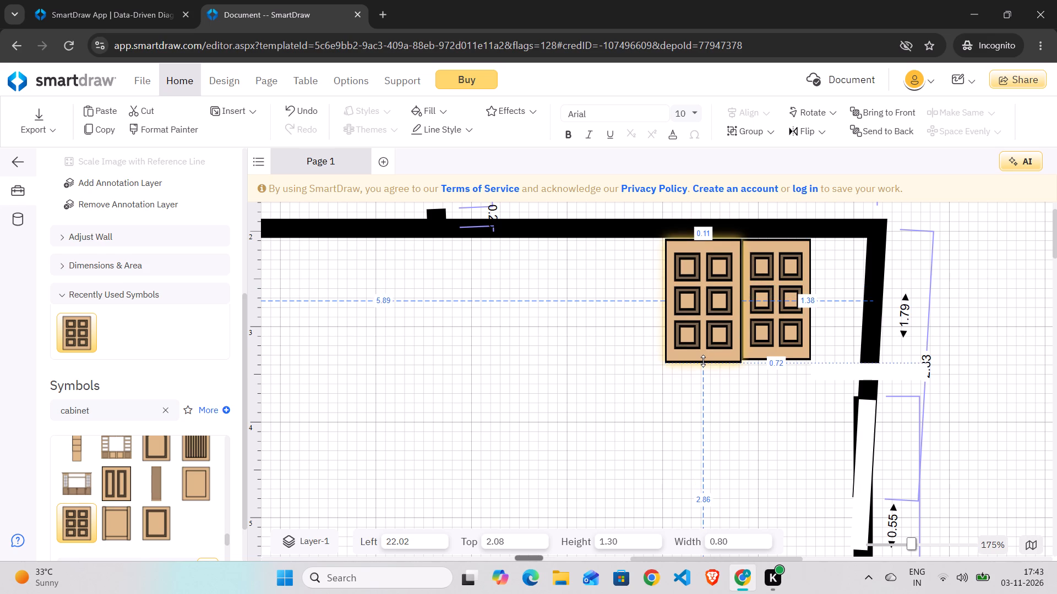
left_click_drag(703, 361, 703, 357)
left_click_drag(703, 357, 703, 361)
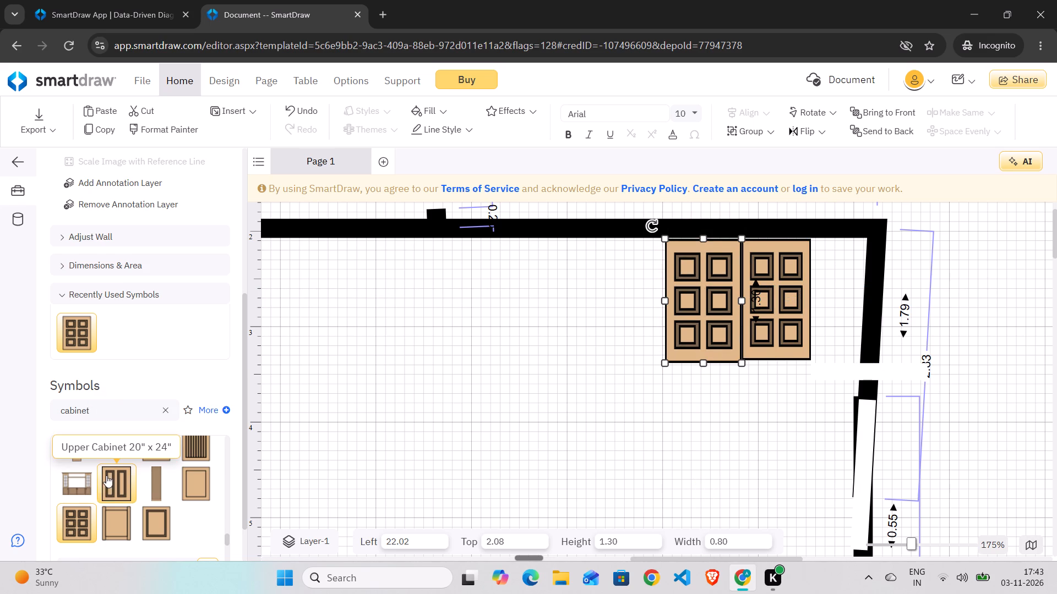
Place a two-panel Upper Cabinet 20" x 24" against the top wall, left of the cabinet pair, about 0.84 wide by 1.28 high.
left_click_drag(106, 485, 130, 476)
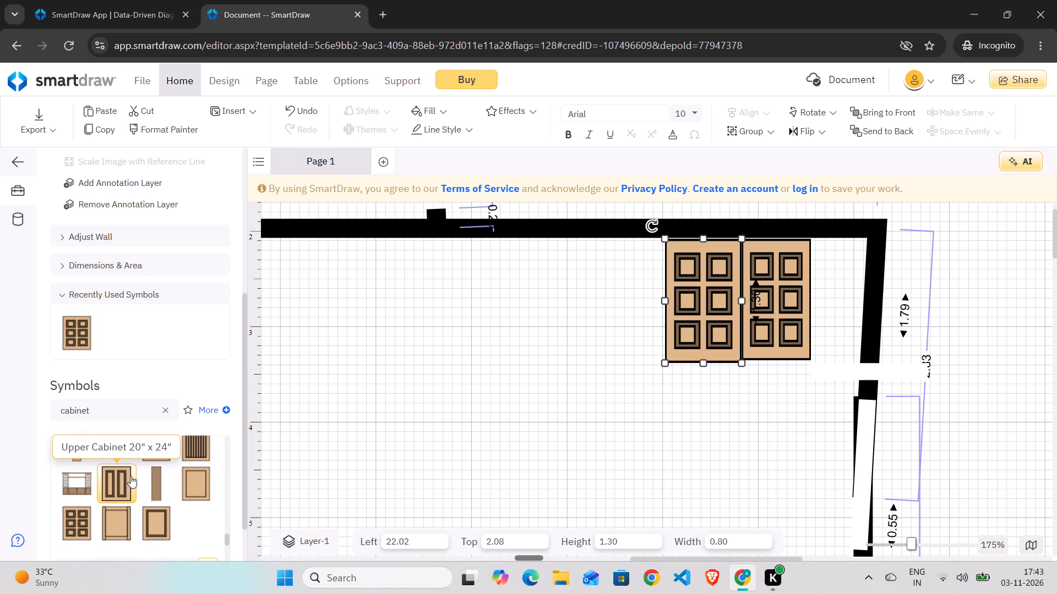
left_click_drag(130, 476, 123, 480)
left_click_drag(123, 480, 118, 485)
triple_click(118, 485)
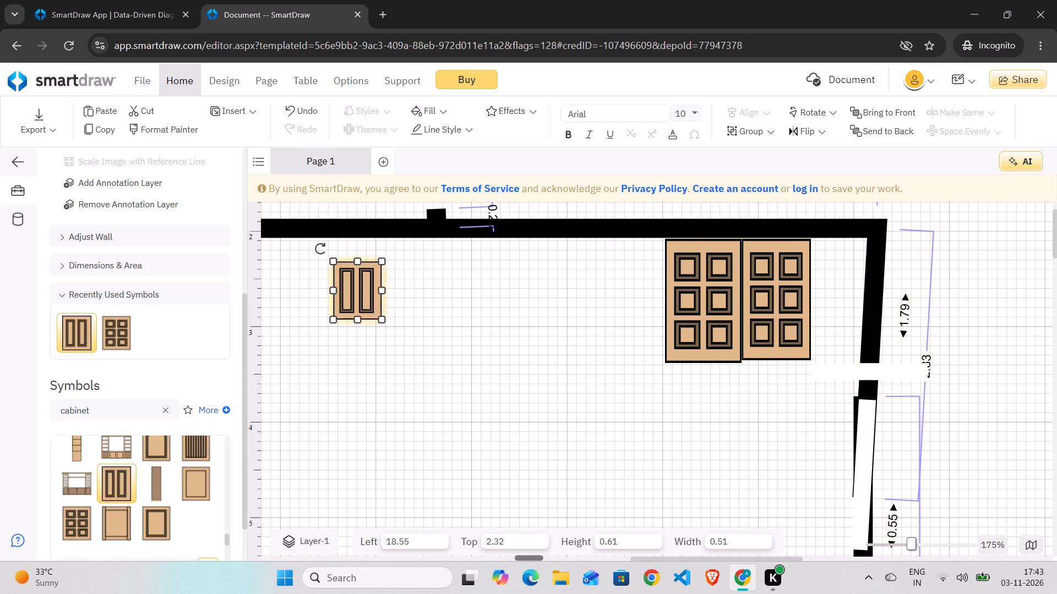
left_click_drag(379, 322, 402, 380)
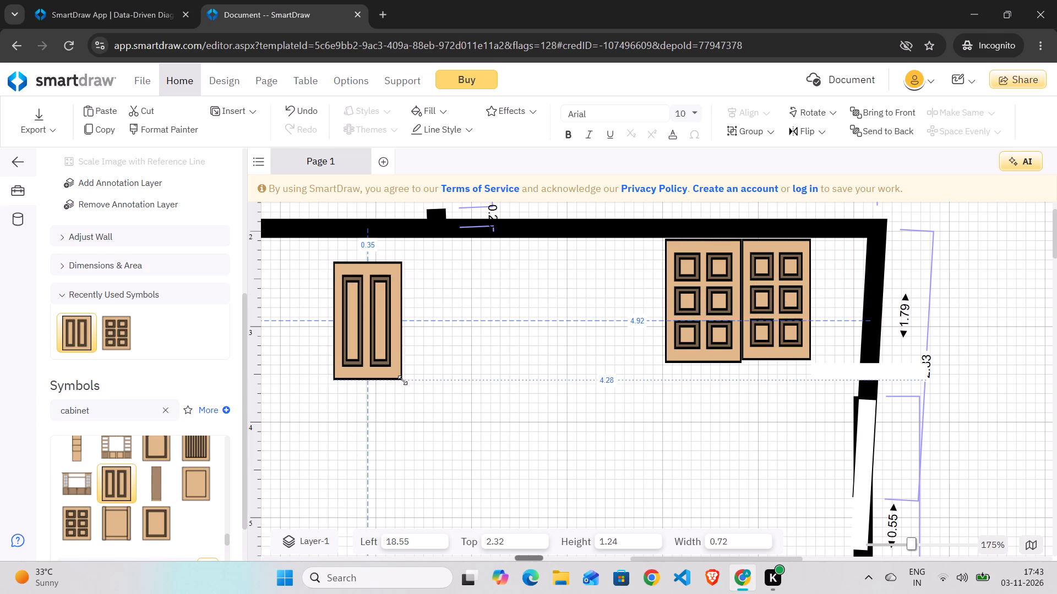
left_click_drag(402, 380, 415, 368)
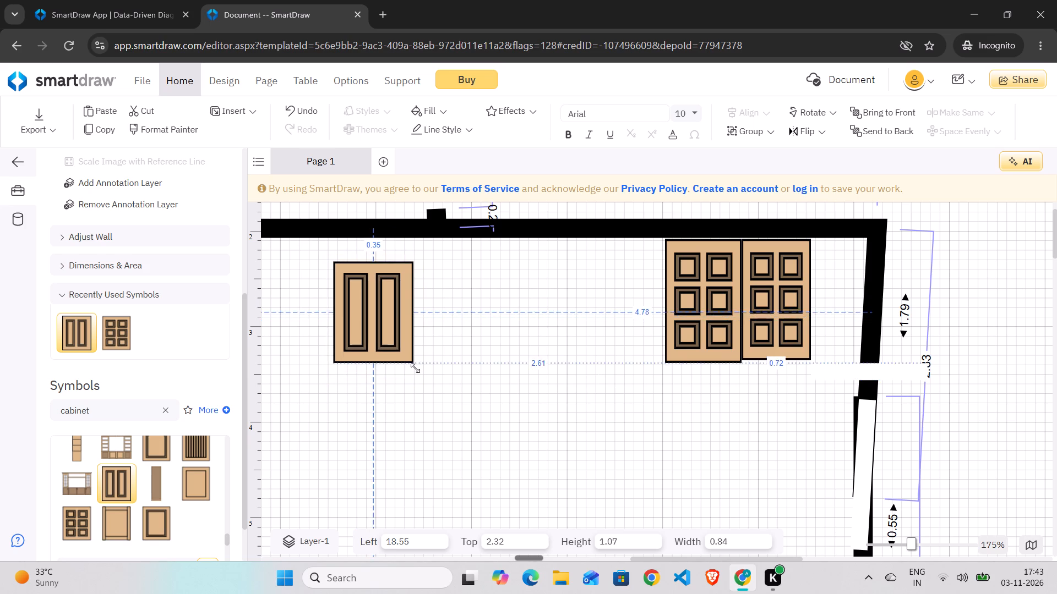
left_click_drag(415, 368, 415, 368)
left_click_drag(359, 297, 542, 277)
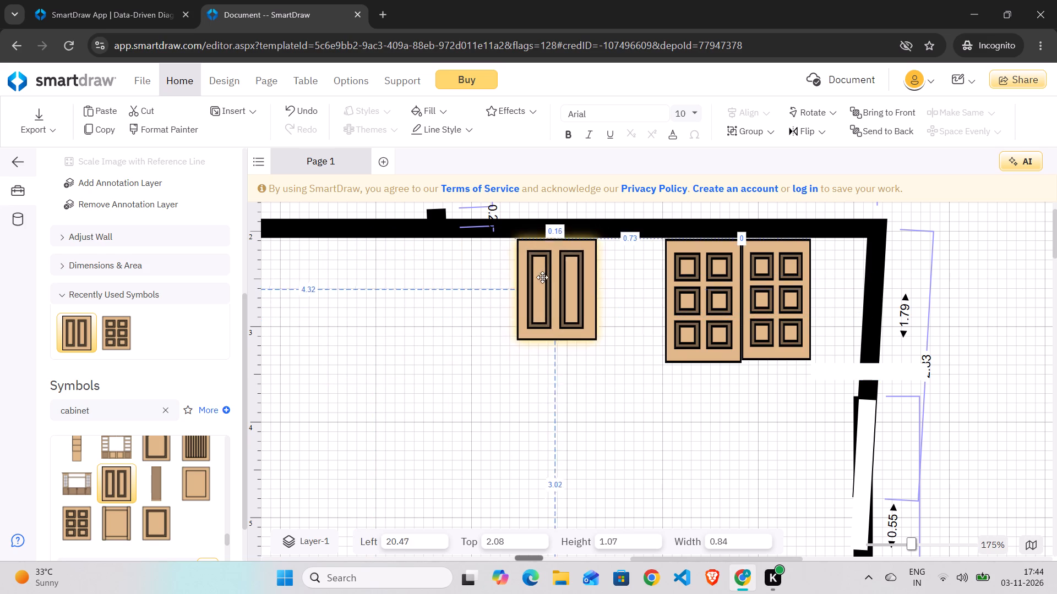
left_click_drag(542, 277, 544, 273)
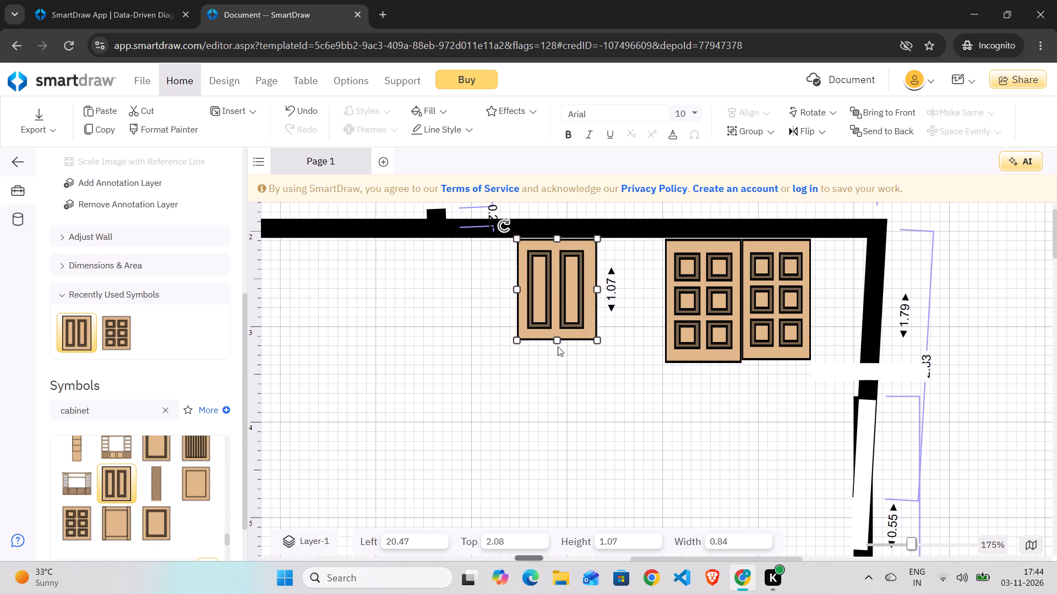
left_click_drag(556, 341, 557, 356)
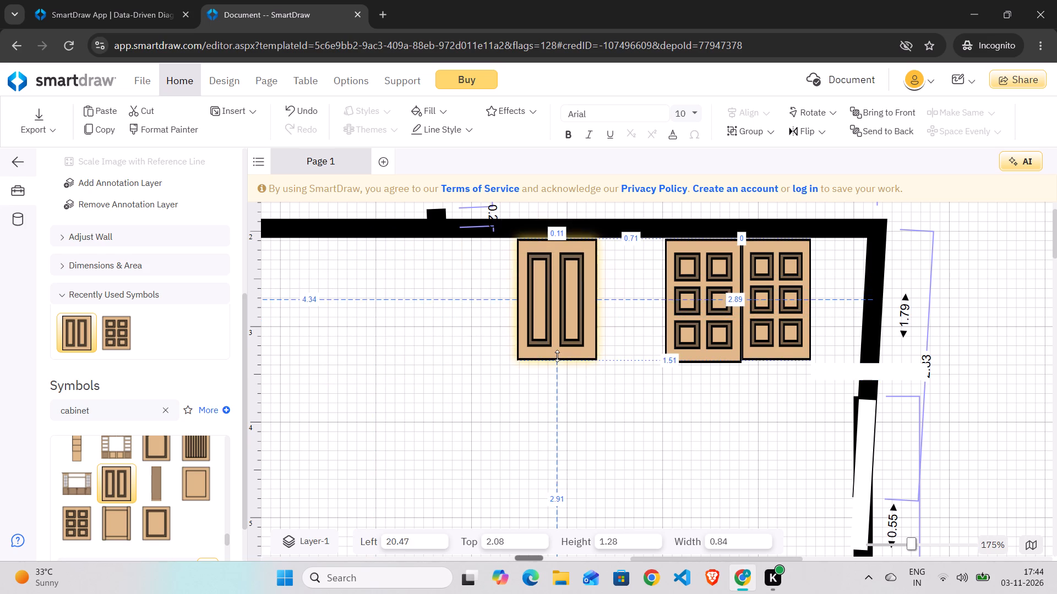
Place a Small Cabinet against the top wall, just left of the two-panel cabinet, about 0.30 wide by 1.28 high.
scroll(148, 498, "up", 2)
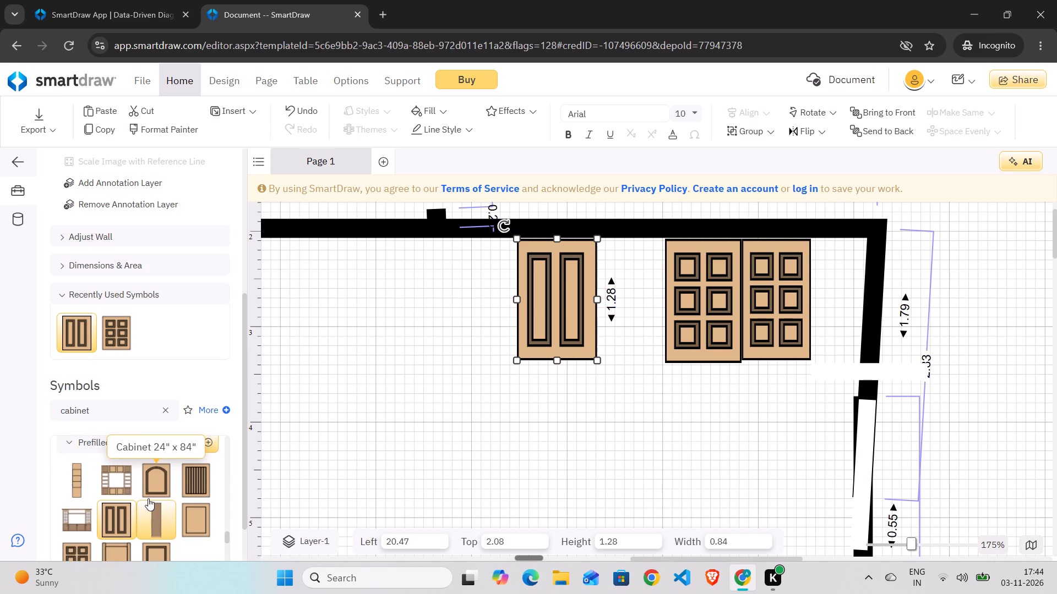
left_click_drag(130, 492, 138, 489)
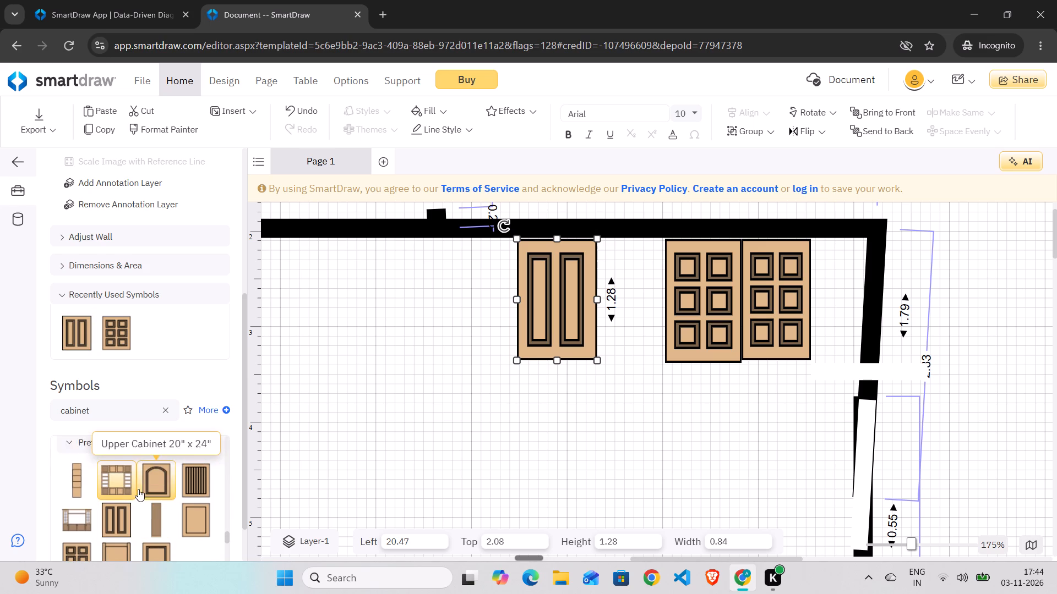
left_click(74, 488)
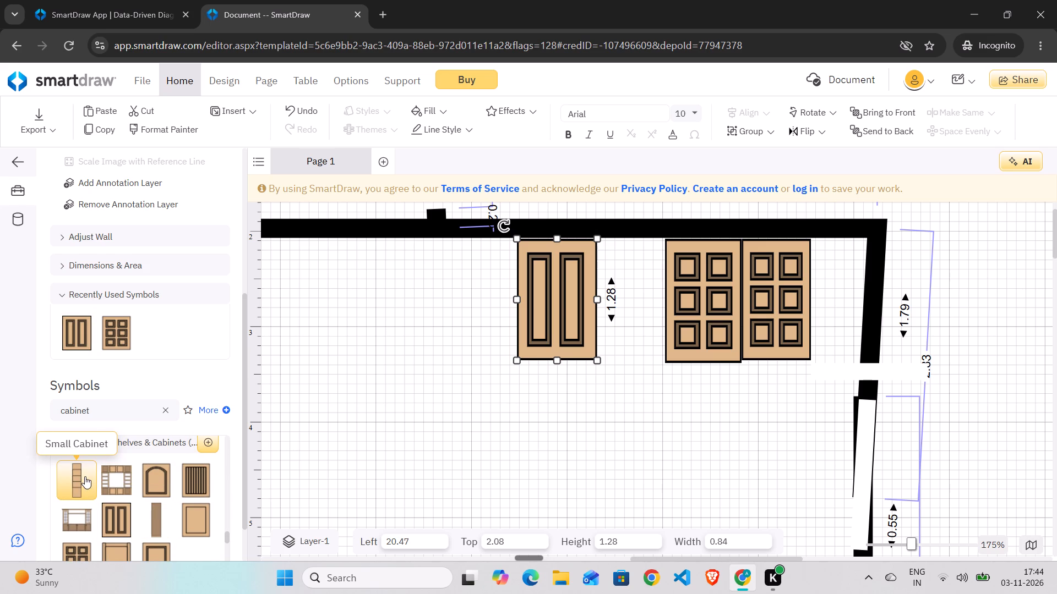
left_click_drag(85, 476, 489, 296)
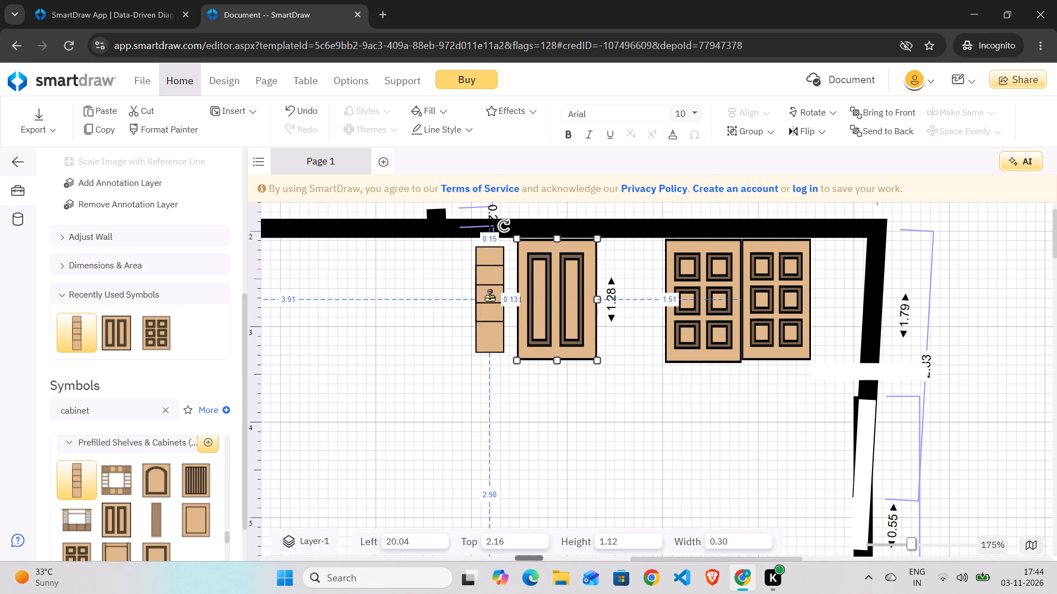
left_click_drag(489, 296, 497, 290)
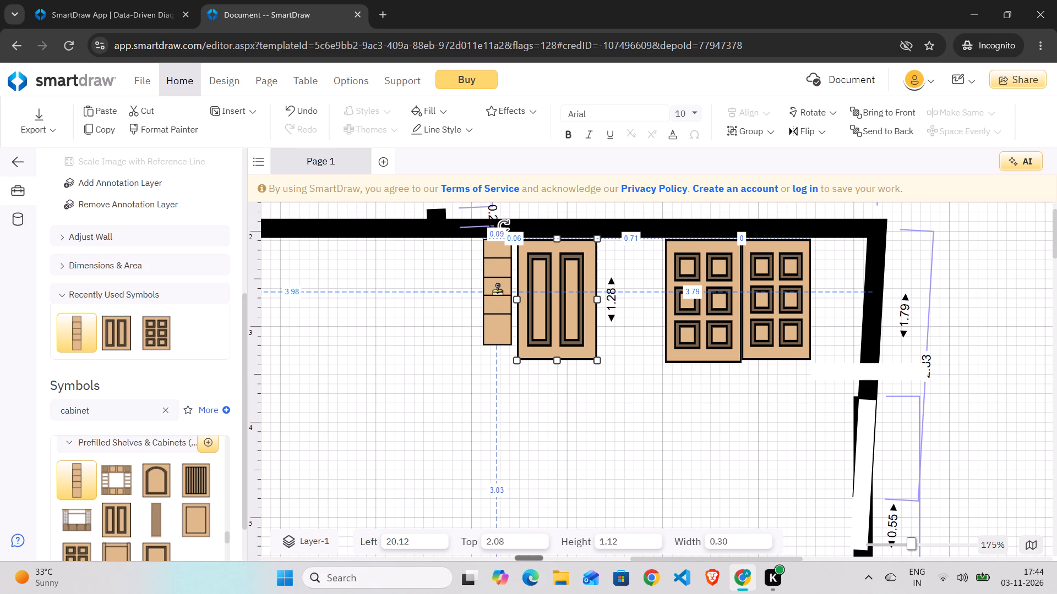
left_click_drag(497, 290, 498, 291)
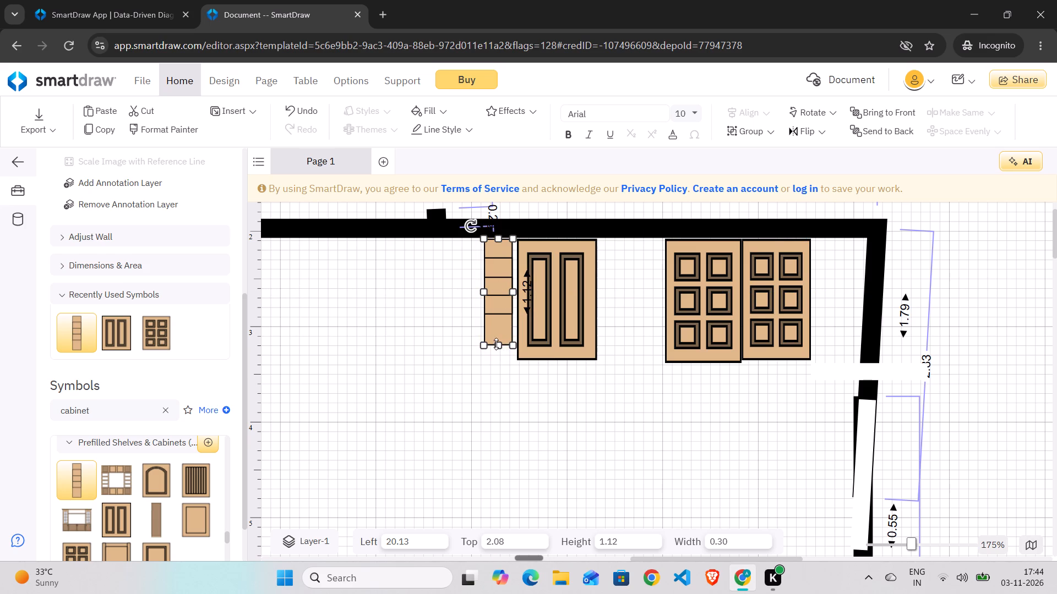
left_click_drag(496, 344, 496, 361)
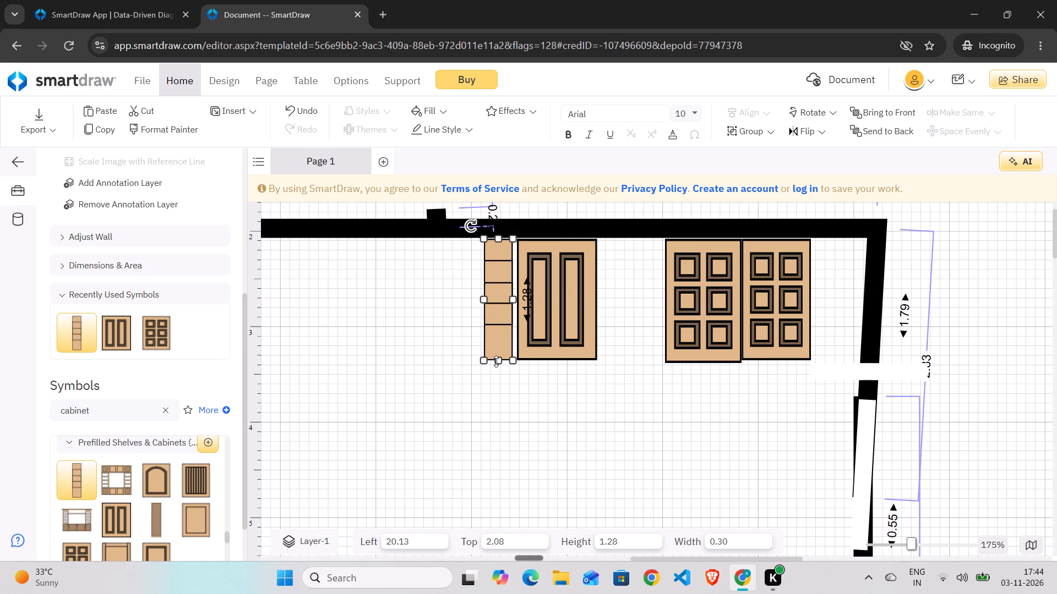
Look through the remaining cabinet search results, from Bathrooms (Elevation) and Cubicles & Offices to Storage Furniture.
scroll(516, 383, "right", 3)
scroll(516, 383, "down", 1)
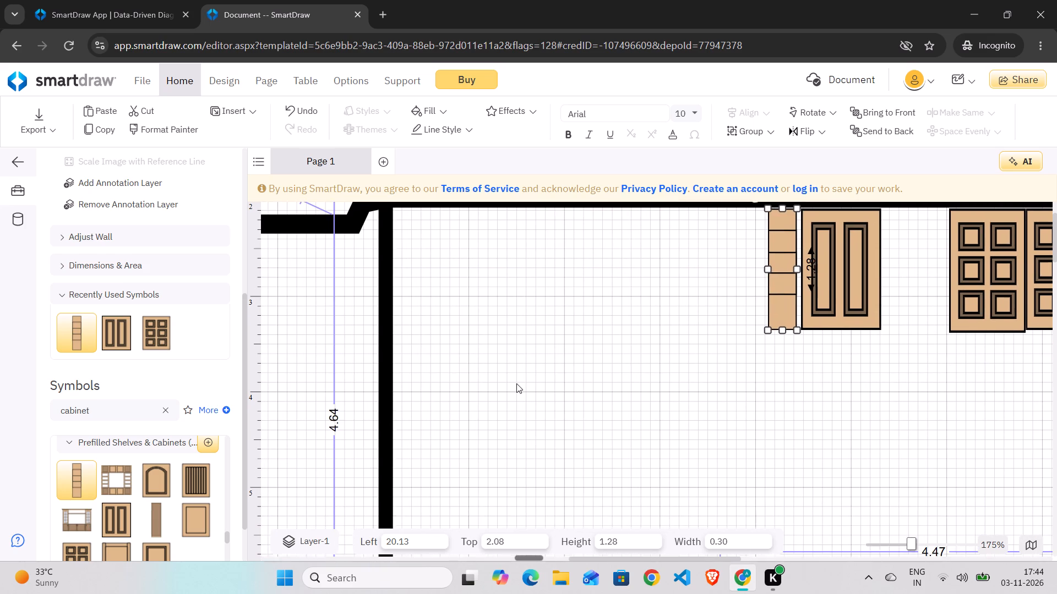
scroll(516, 383, "down", 2)
scroll(161, 450, "down", 1)
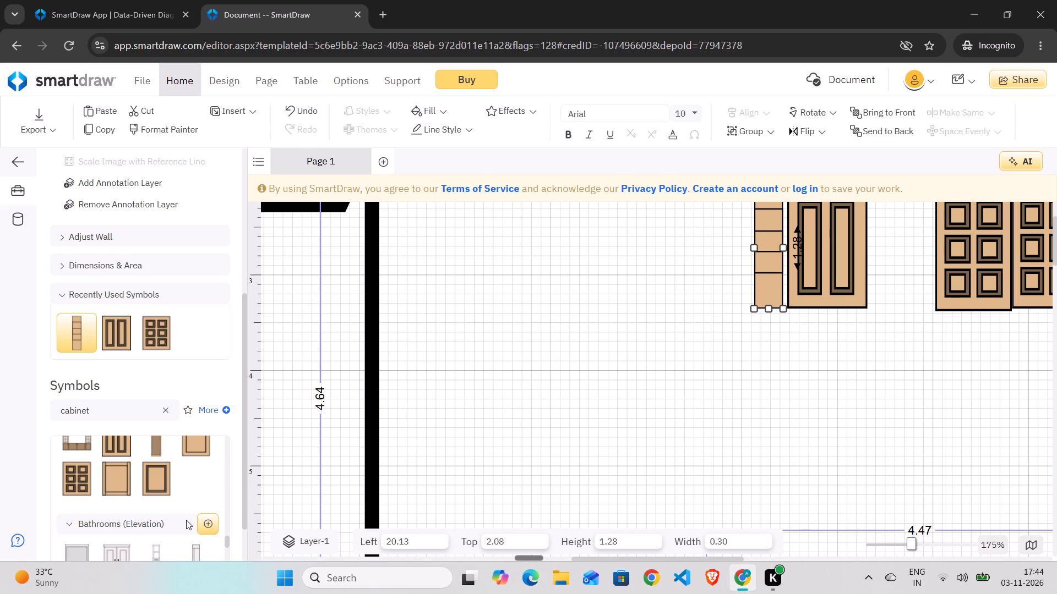
scroll(186, 520, "down", 3)
scroll(186, 520, "up", 6)
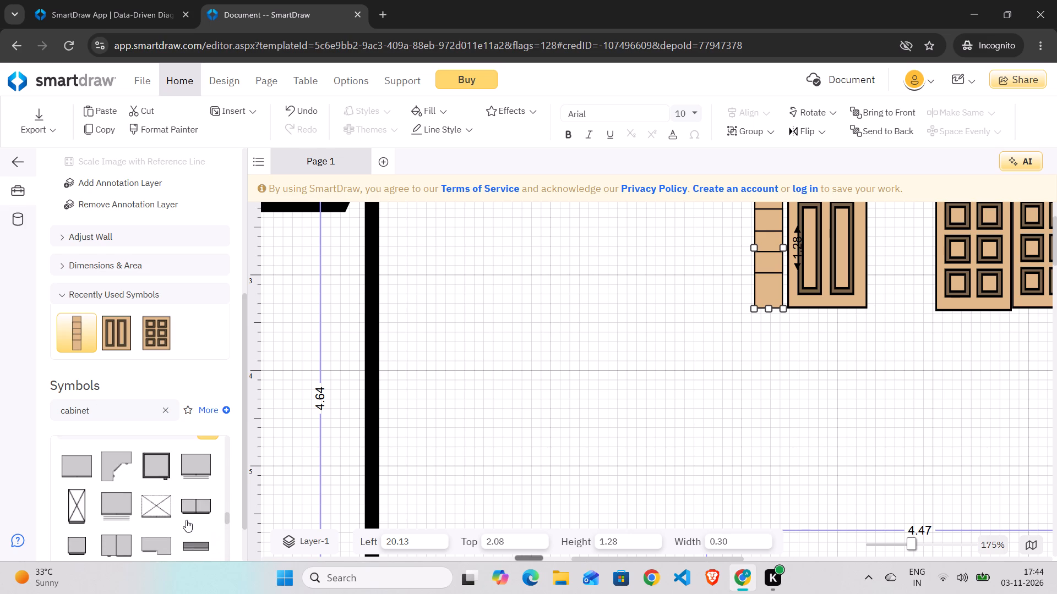
scroll(186, 520, "up", 1)
scroll(170, 510, "down", 1)
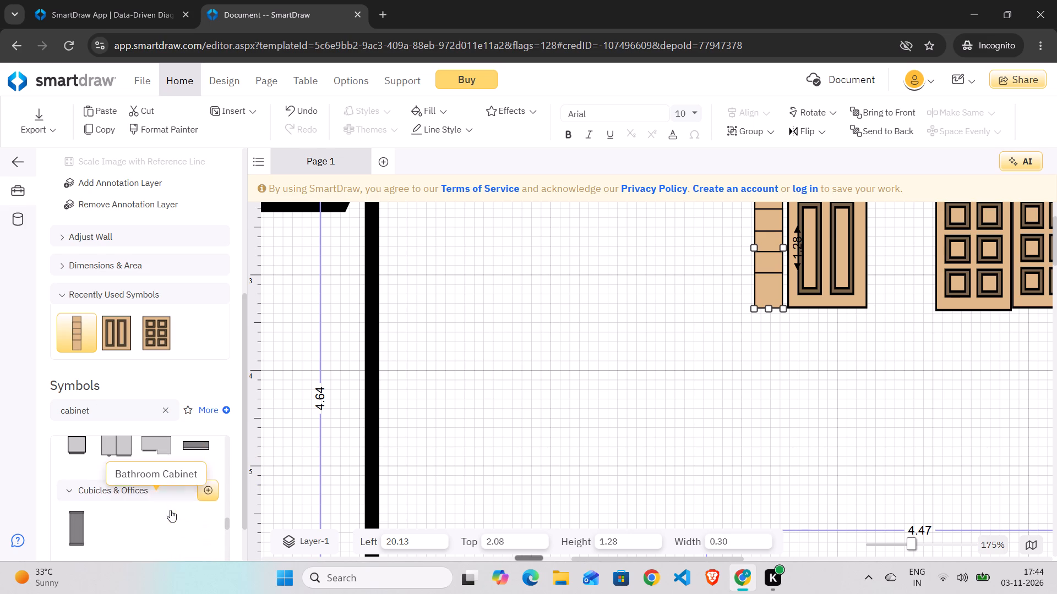
scroll(170, 510, "down", 1)
scroll(170, 510, "up", 3)
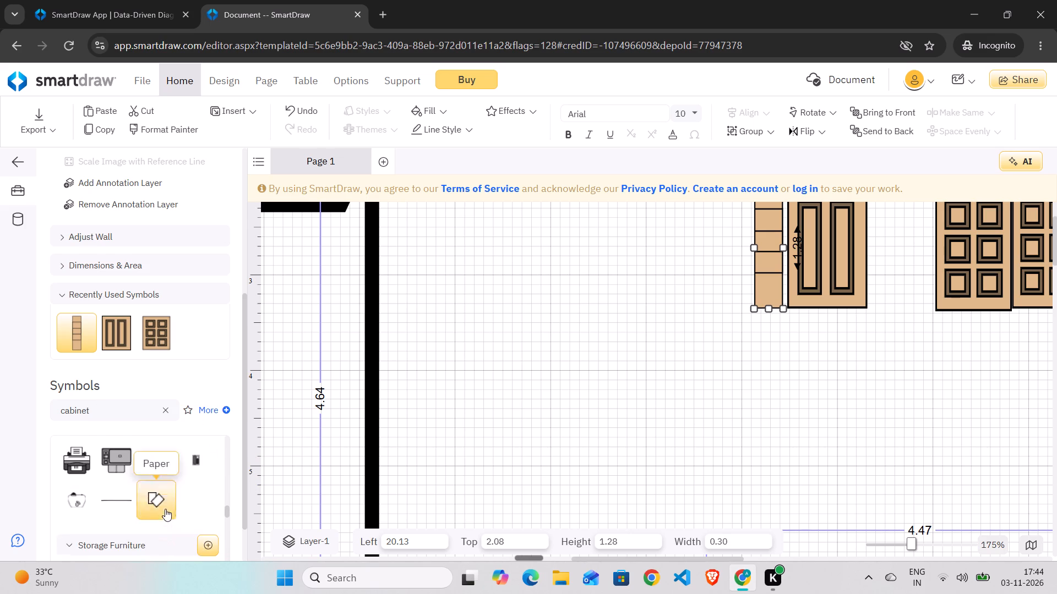
scroll(165, 509, "up", 3)
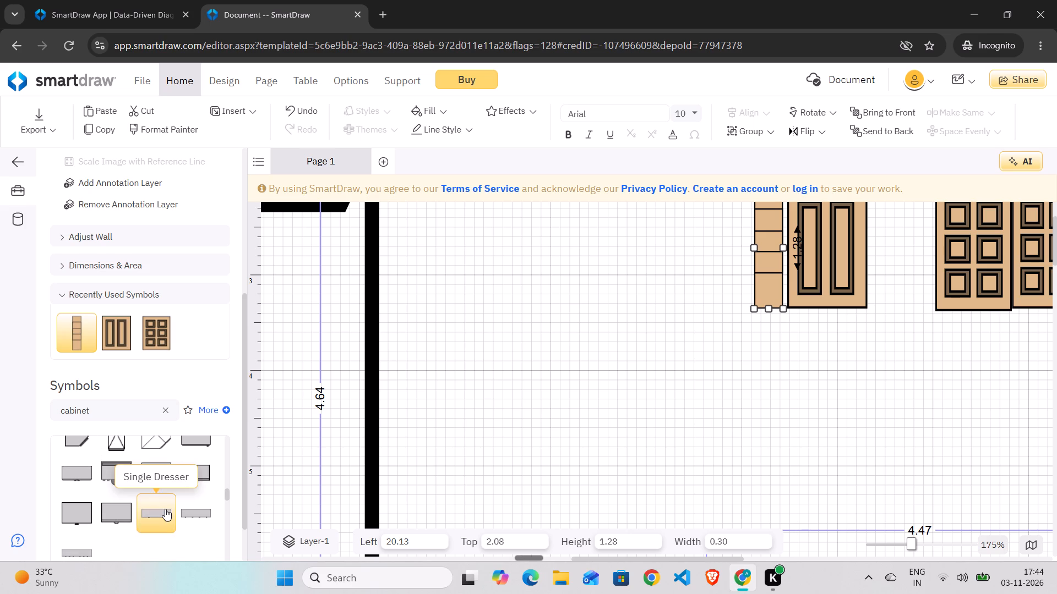
scroll(171, 504, "up", 1)
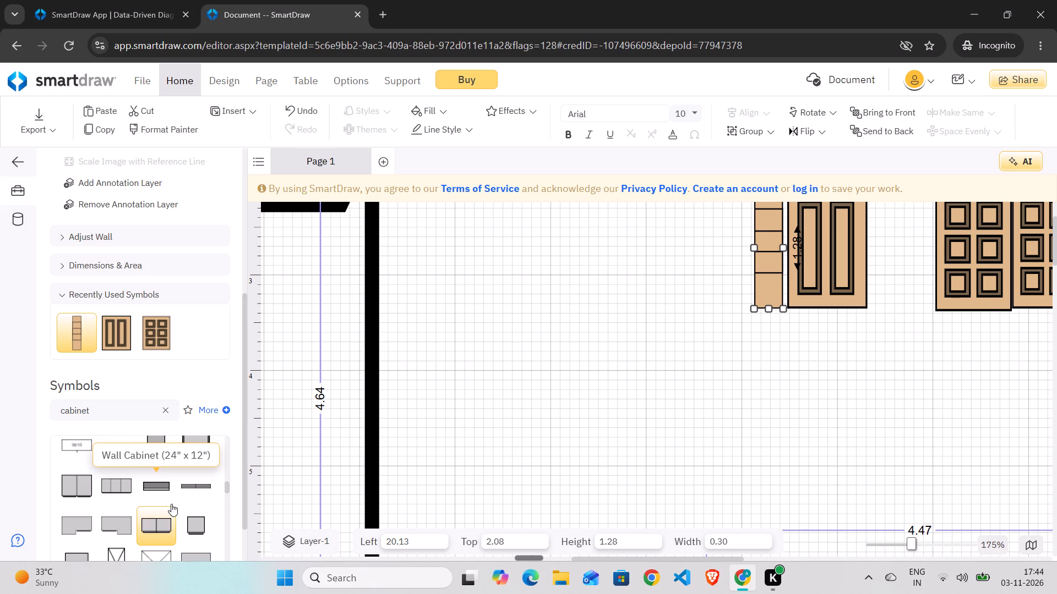
scroll(171, 504, "up", 1)
scroll(86, 501, "up", 1)
scroll(141, 503, "up", 1)
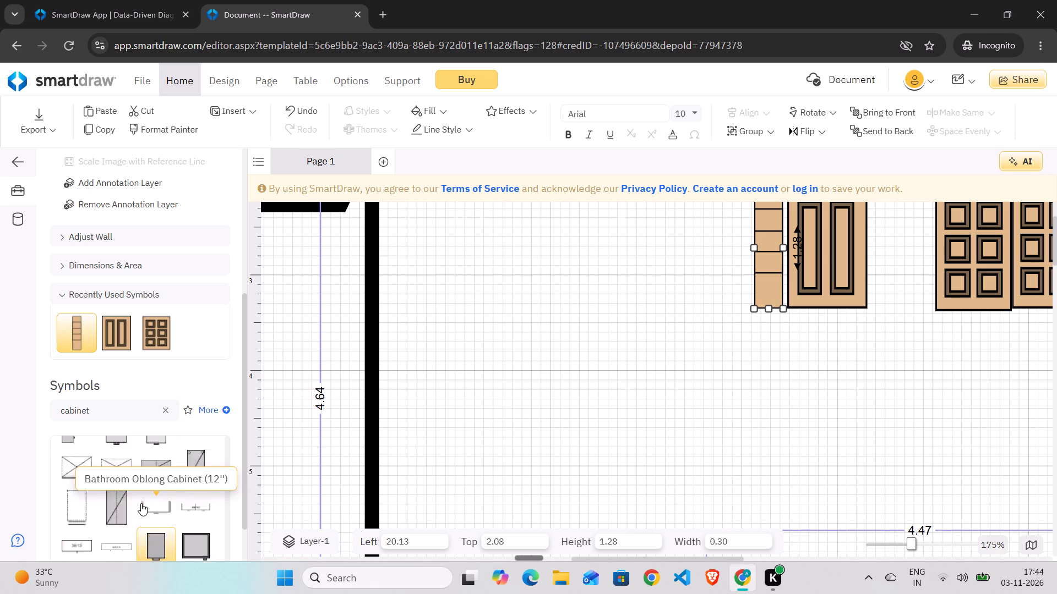
scroll(141, 503, "up", 1)
scroll(89, 464, "up", 1)
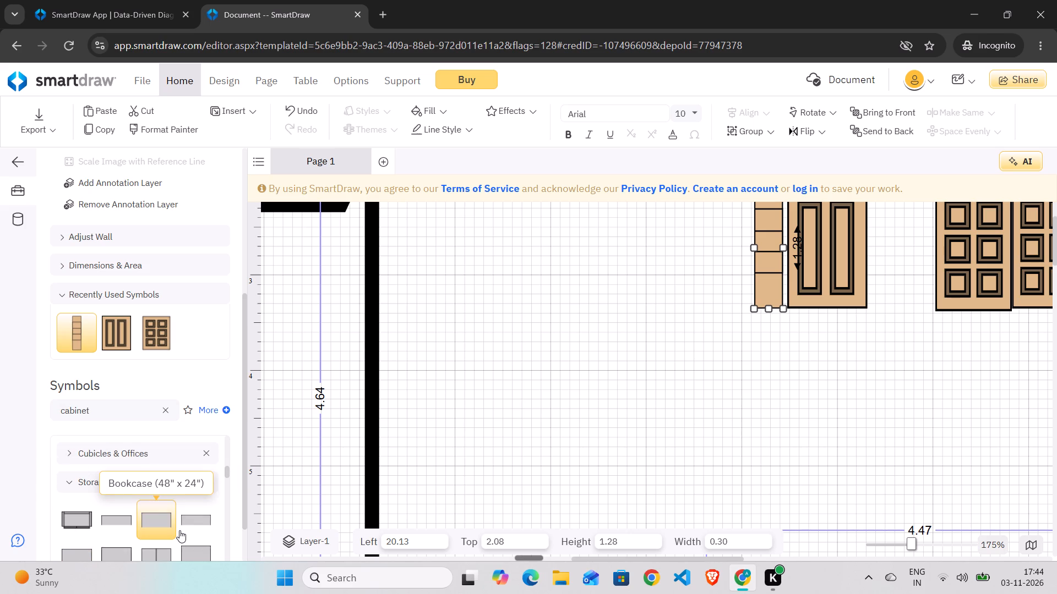
Examine the Storage Furniture symbols, including the corner, lateral file, bathroom and wall cabinets.
scroll(170, 532, "down", 2)
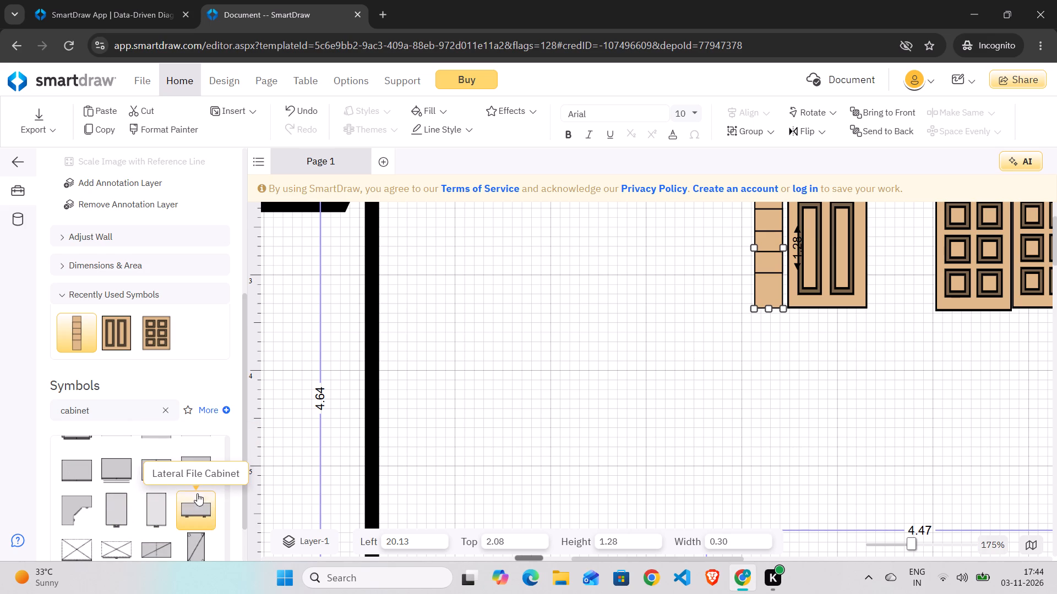
scroll(115, 515, "down", 1)
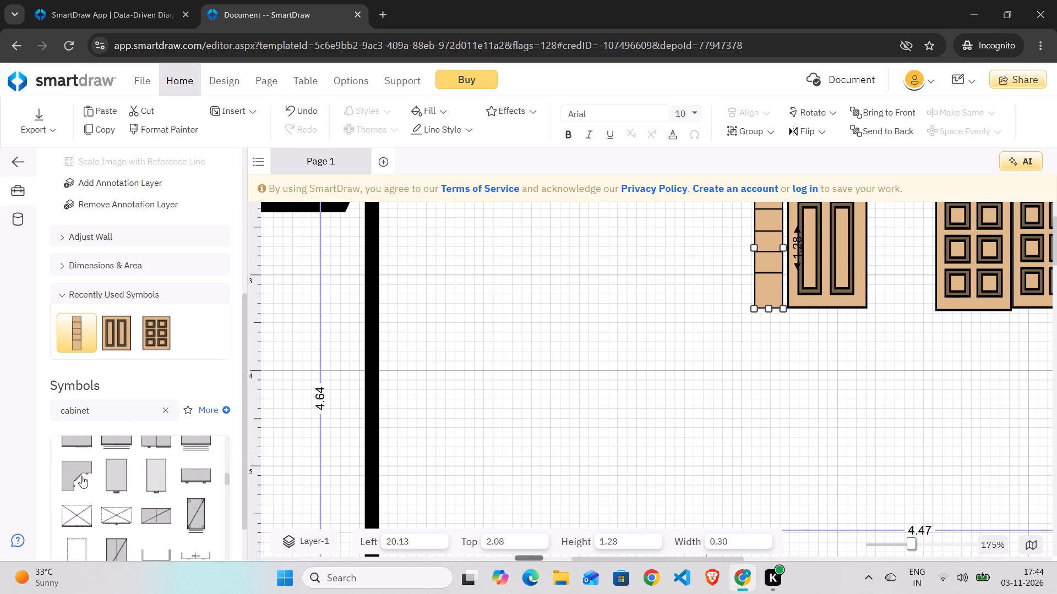
left_click(83, 477)
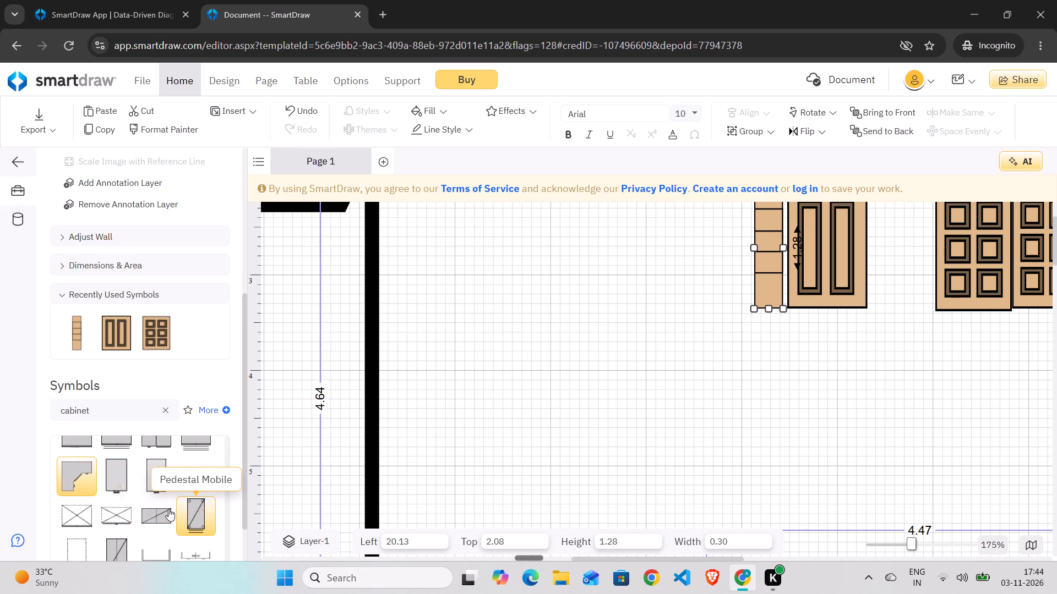
scroll(96, 518, "down", 1)
scroll(157, 550, "down", 1)
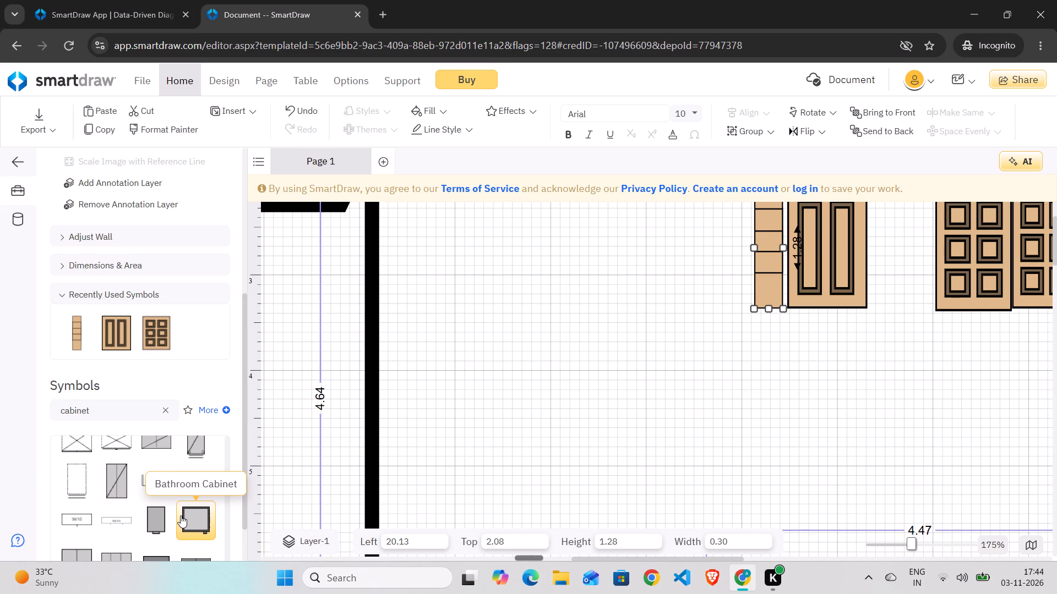
scroll(140, 517, "down", 1)
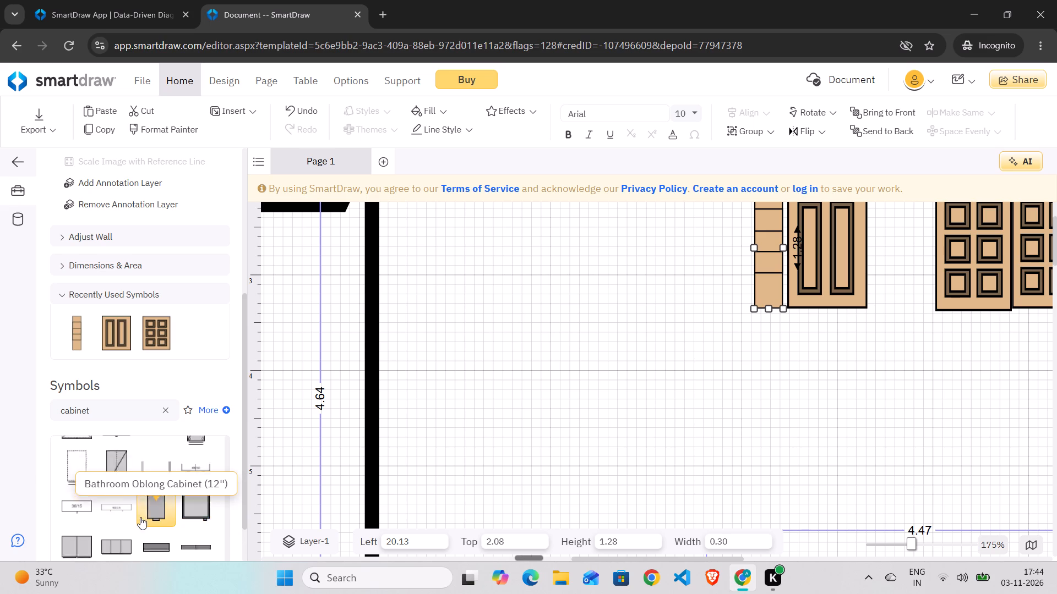
scroll(140, 517, "down", 1)
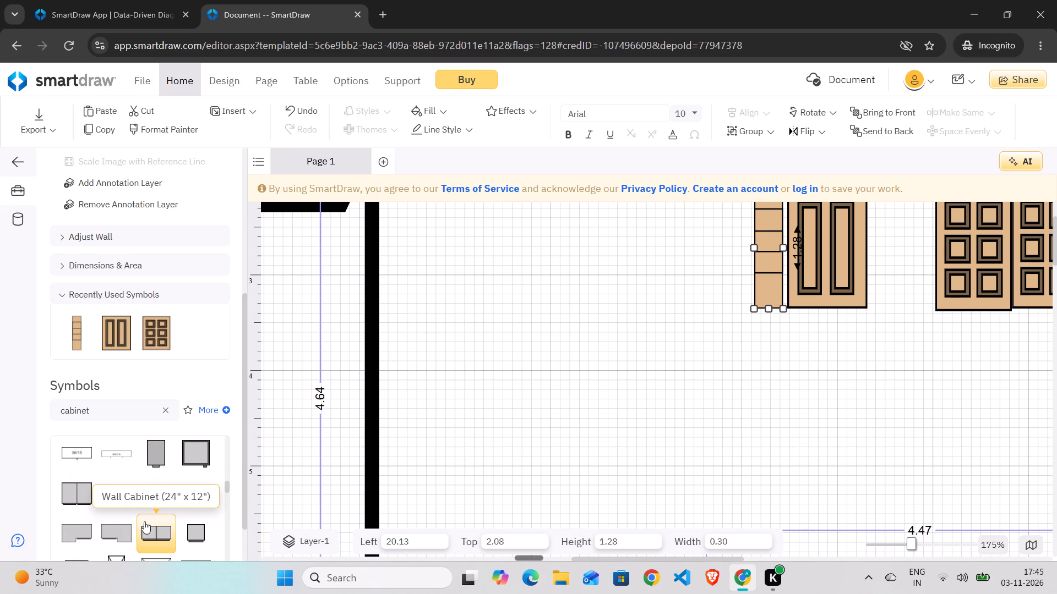
scroll(155, 527, "down", 1)
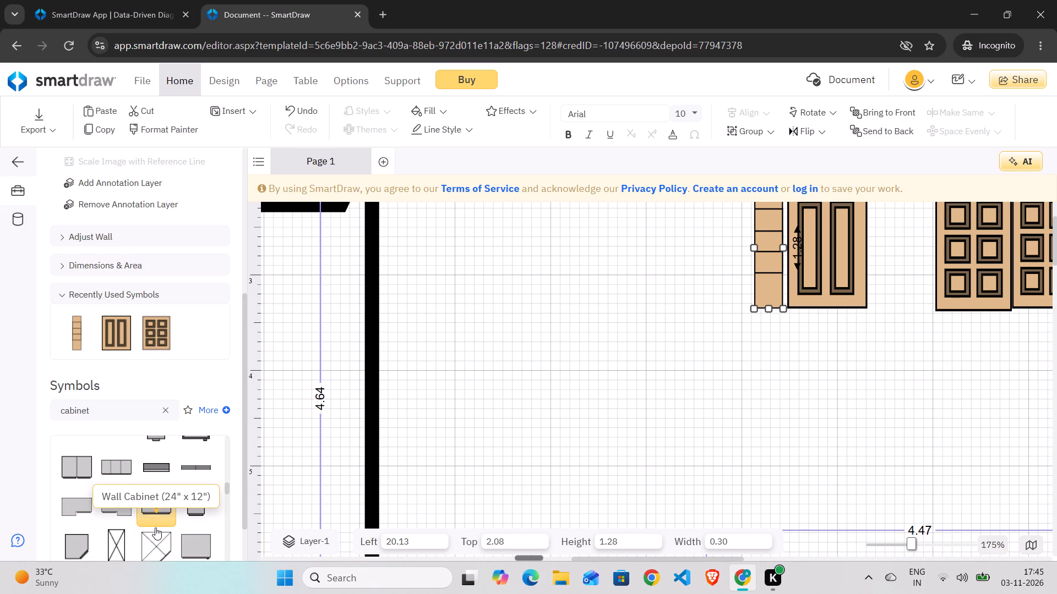
scroll(155, 527, "down", 3)
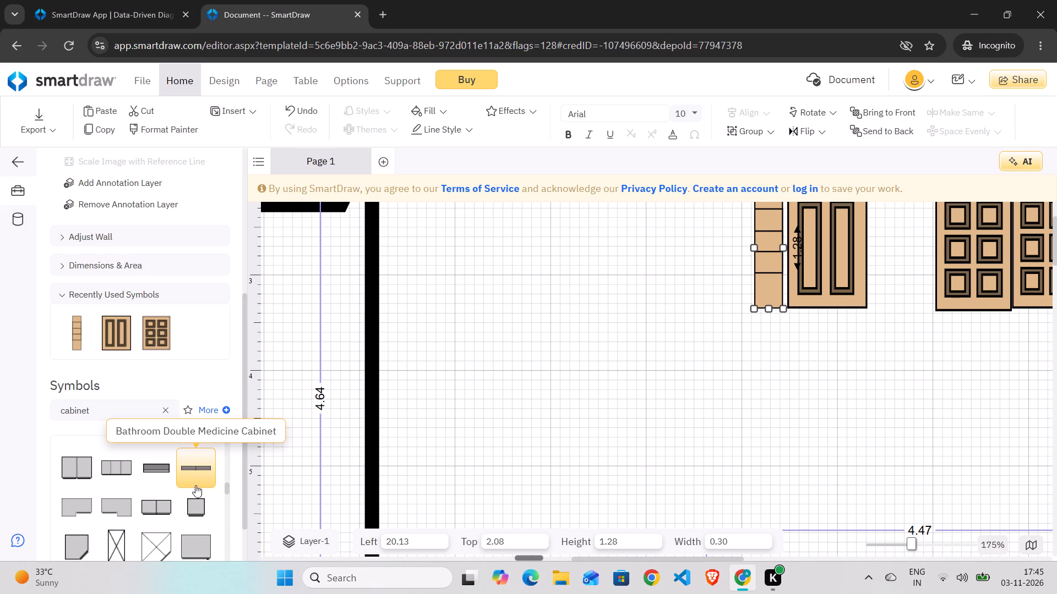
scroll(179, 493, "down", 1)
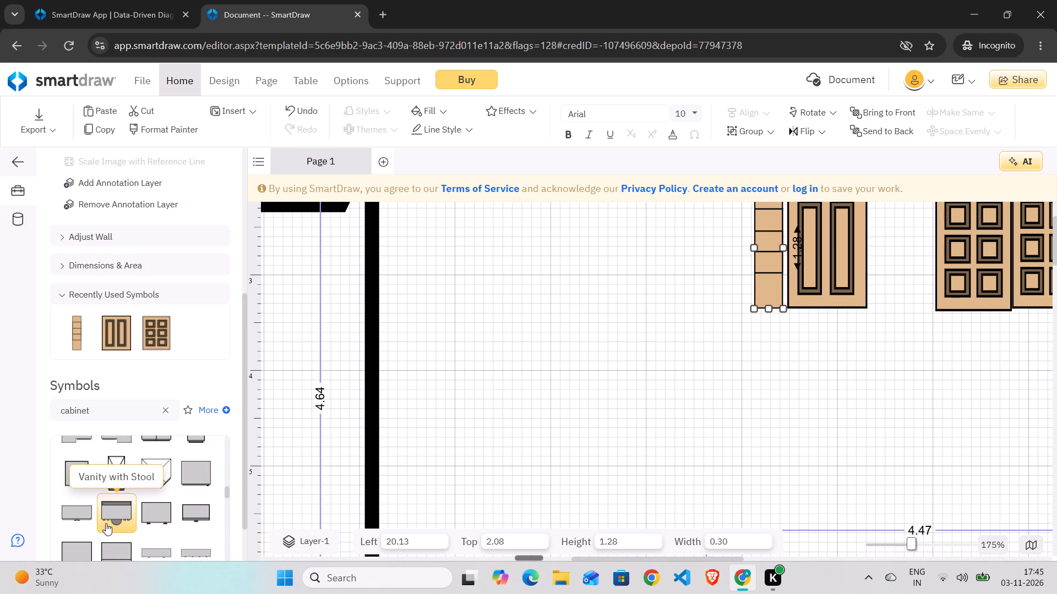
Search the symbol library for "tablet" and look through the results, including the Technology and storage cabinet symbols.
left_click(170, 414)
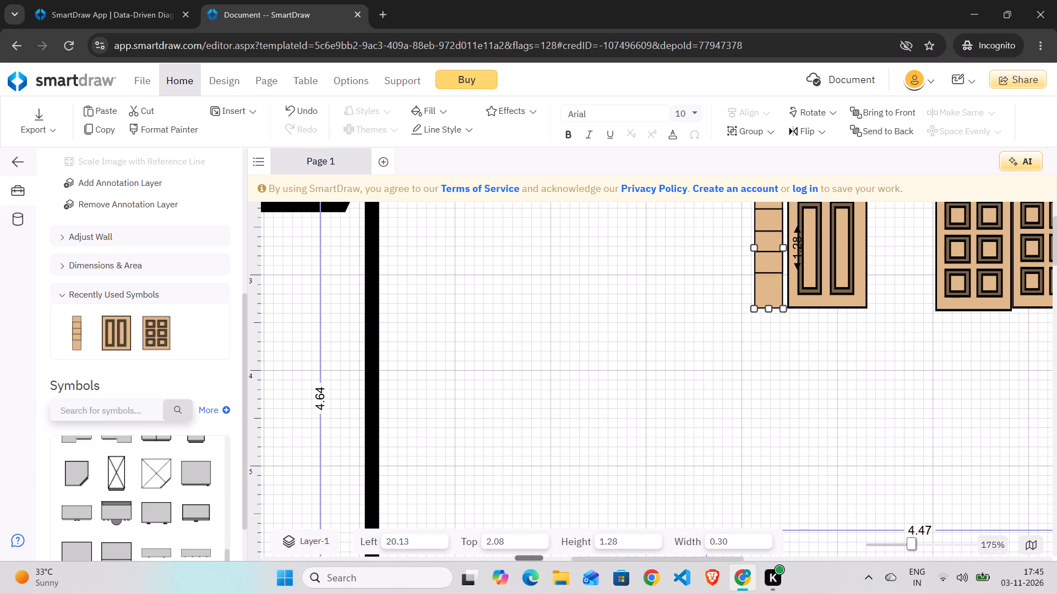
type("ta")
key("b")
key("l")
type("et")
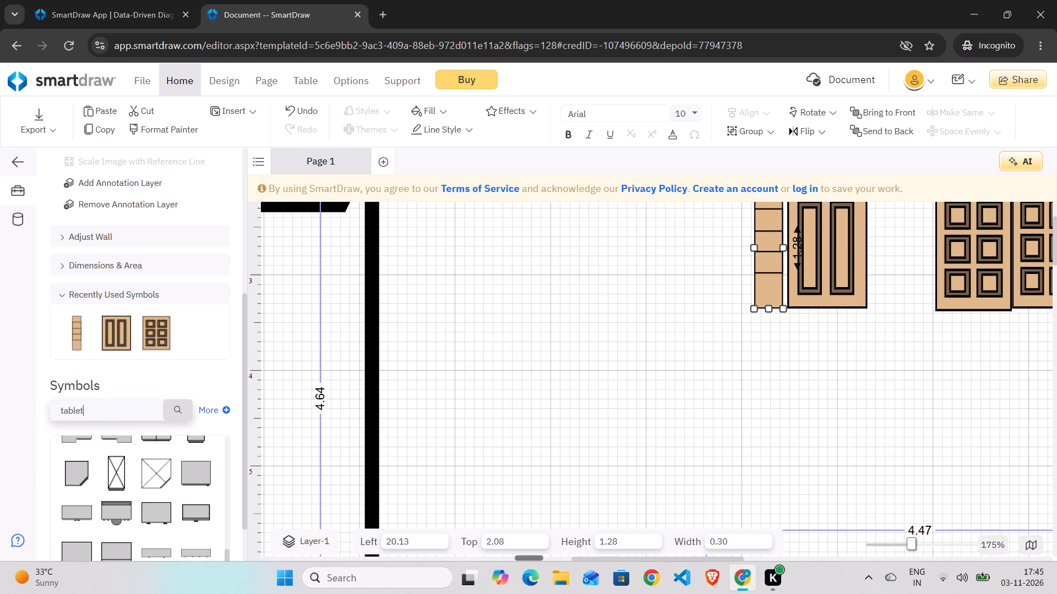
left_click(177, 419)
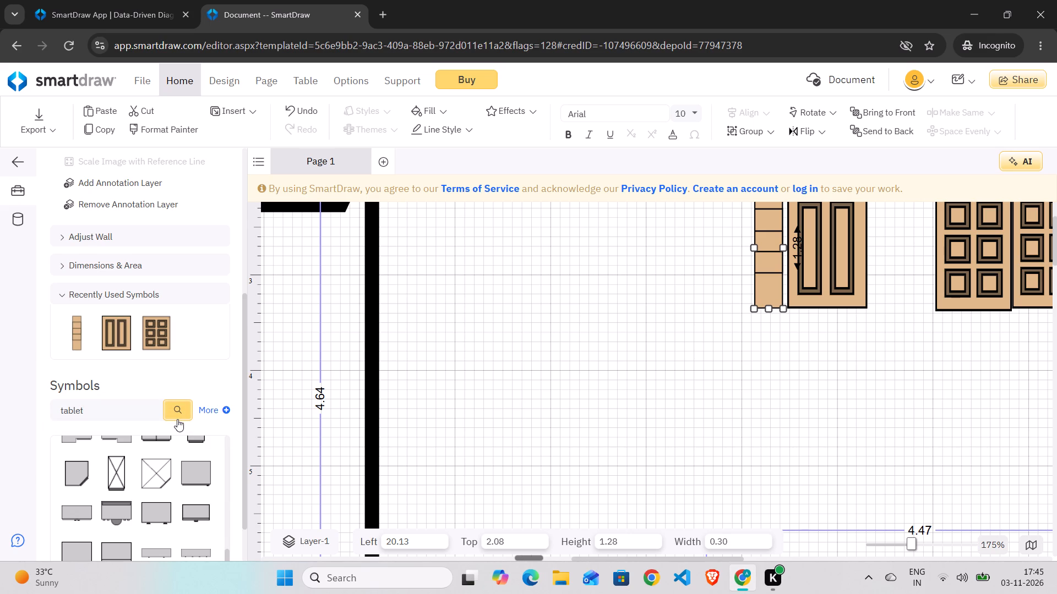
scroll(112, 504, "down", 1)
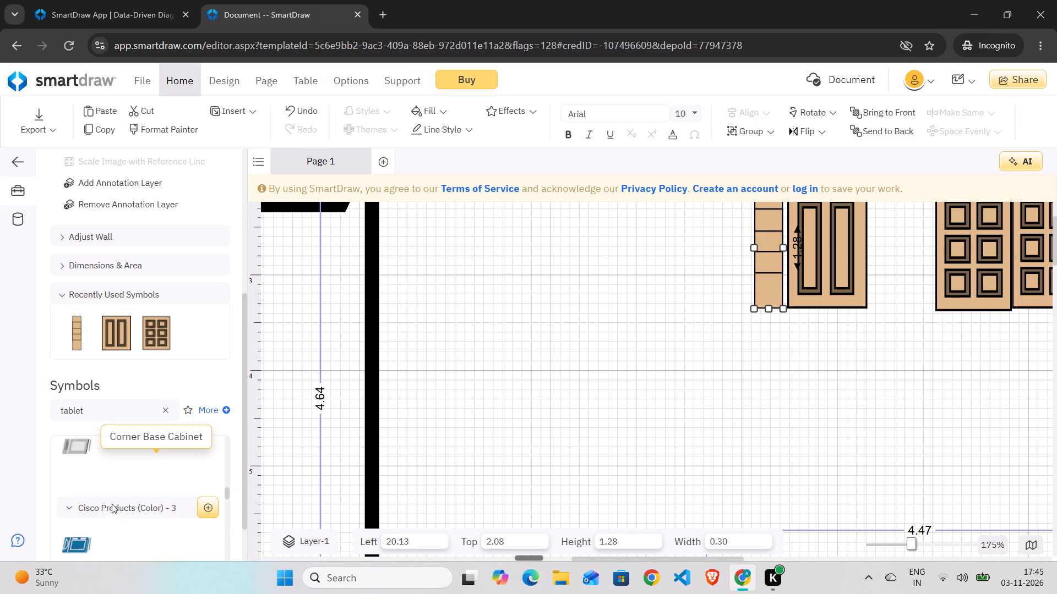
scroll(112, 504, "down", 1)
scroll(112, 504, "up", 3)
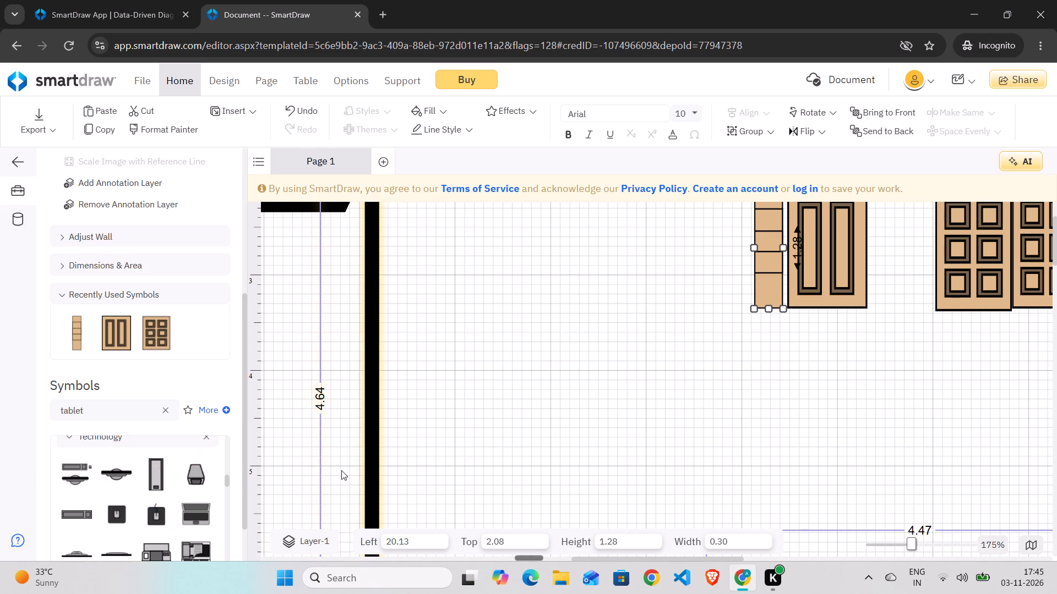
scroll(110, 536, "up", 1)
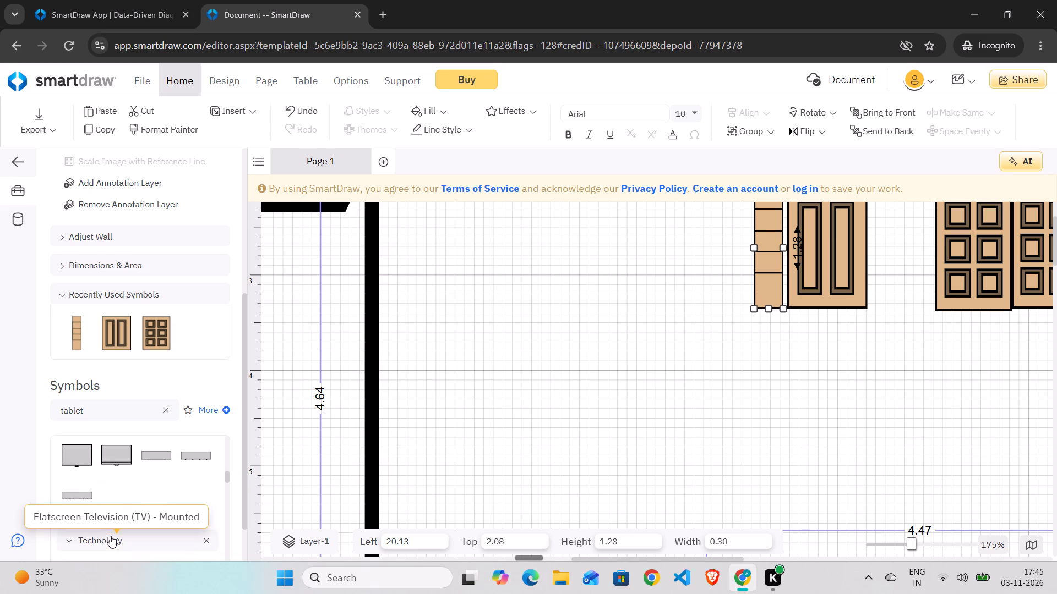
scroll(110, 536, "up", 1)
scroll(108, 465, "up", 2)
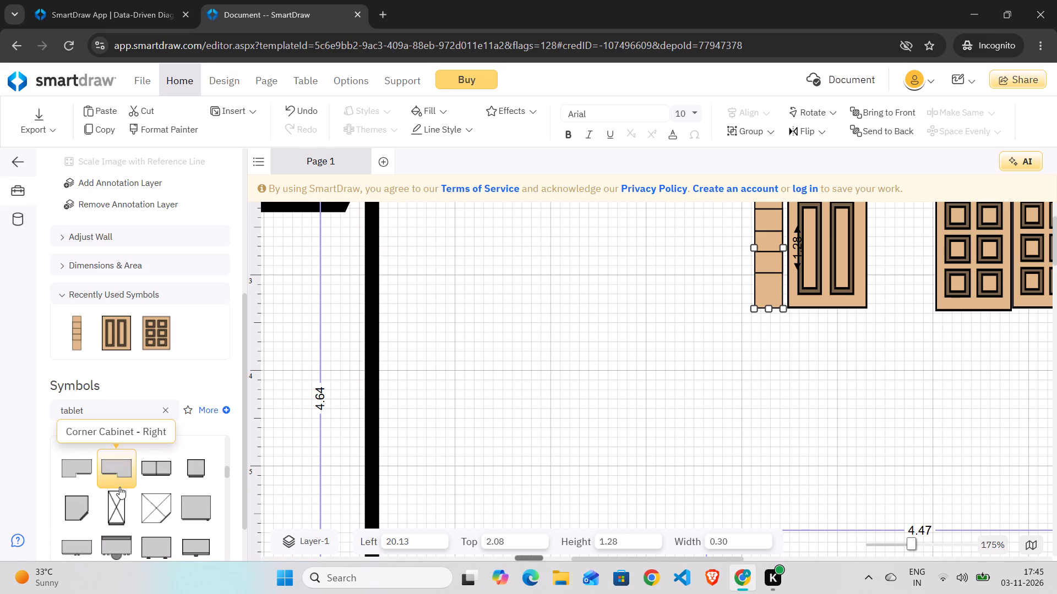
left_click(190, 507)
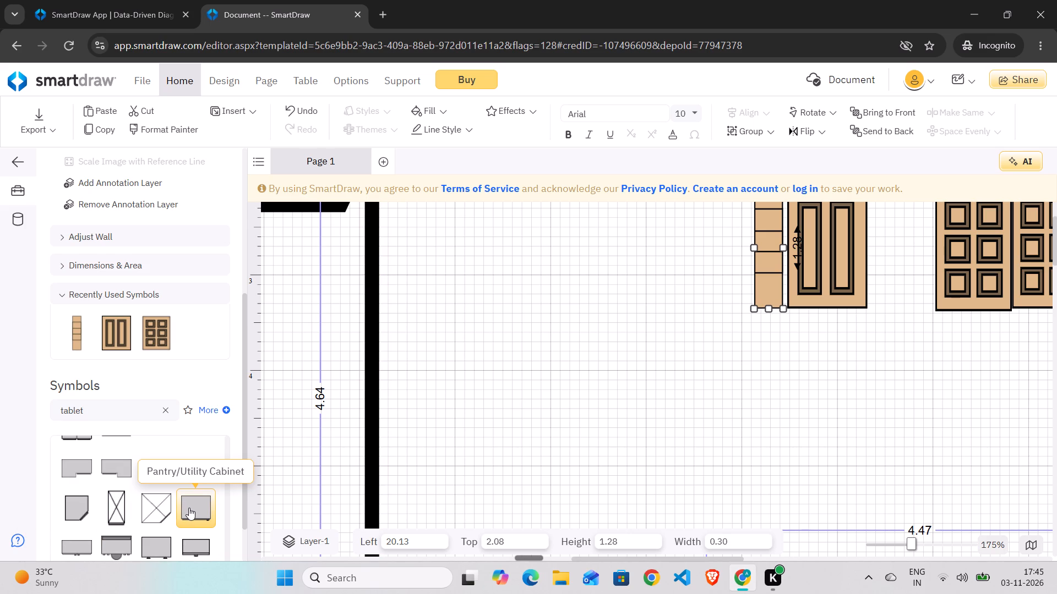
scroll(126, 531, "down", 1)
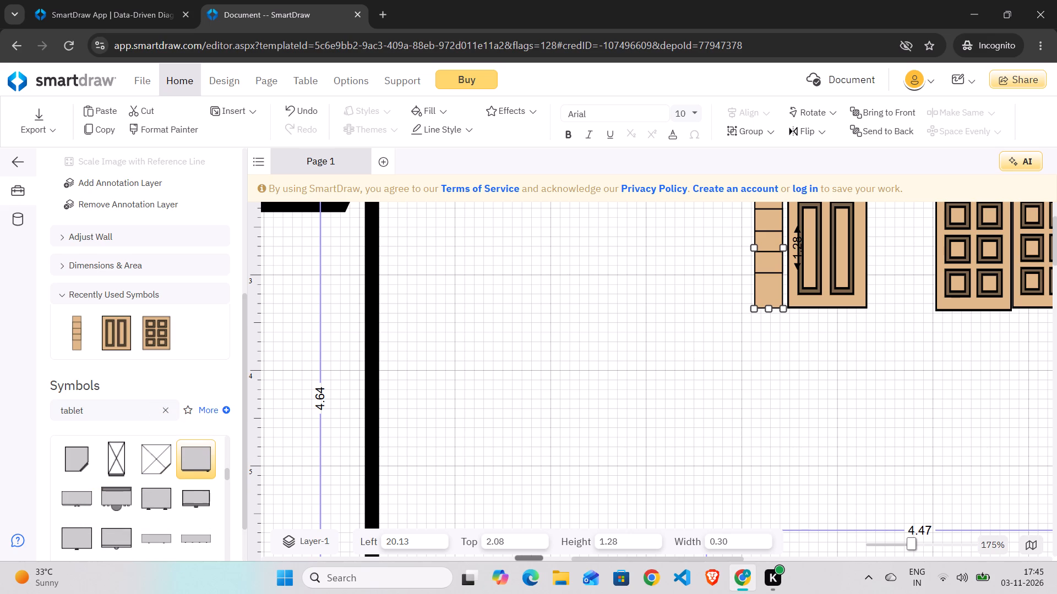
Change the symbol search term to "table" and run the search.
left_click(115, 406)
key("BackSpace")
key("BackSpace")
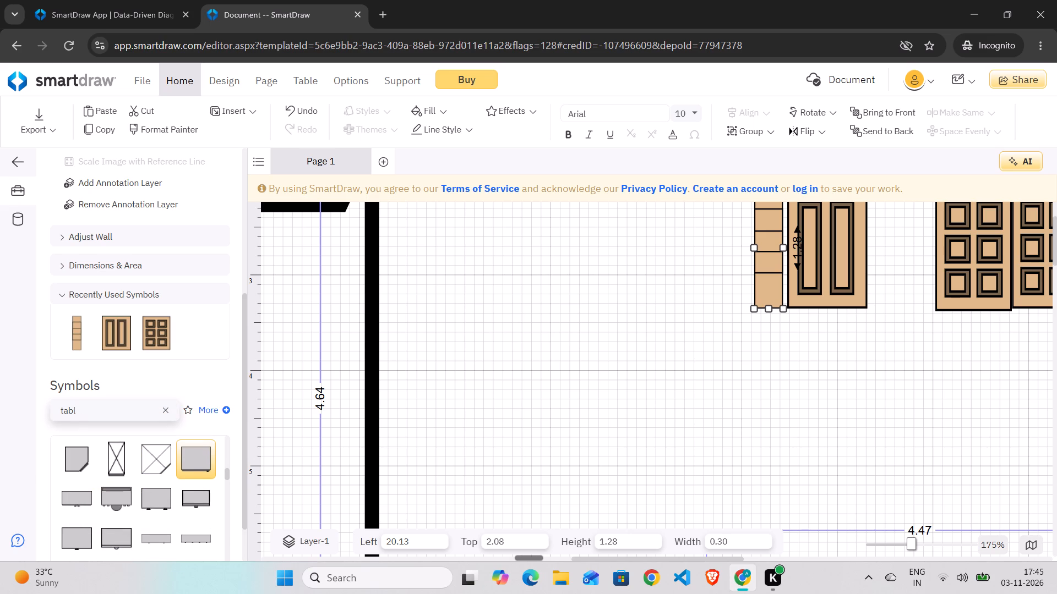
key("e")
left_click(140, 413)
key("Return")
key("Return")
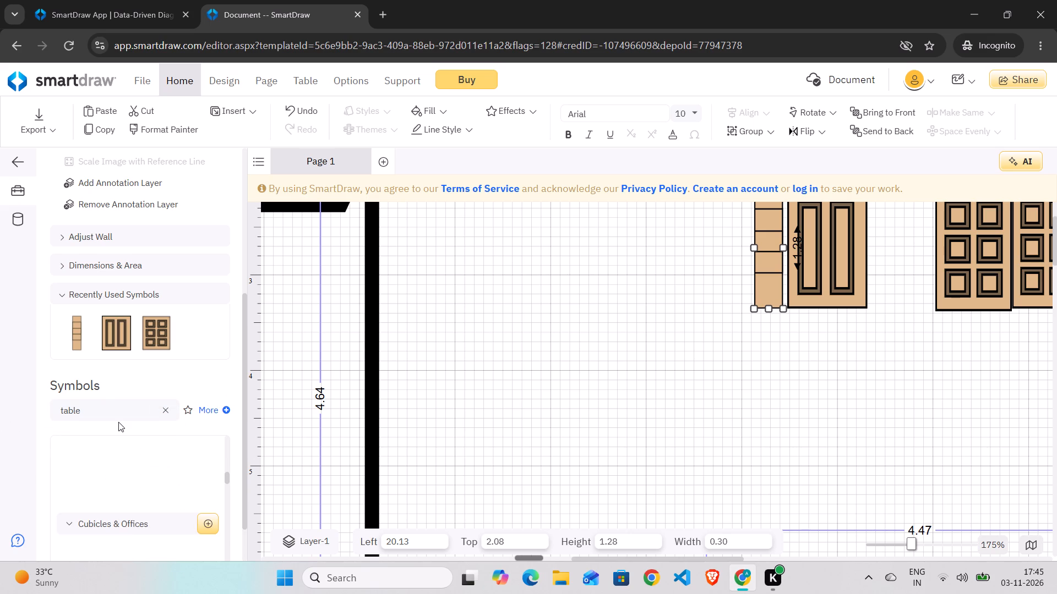
Look through the table search results, from Conferences and Cubicles & Offices to Healthcare and landscape furniture.
scroll(148, 488, "down", 1)
scroll(148, 488, "up", 1)
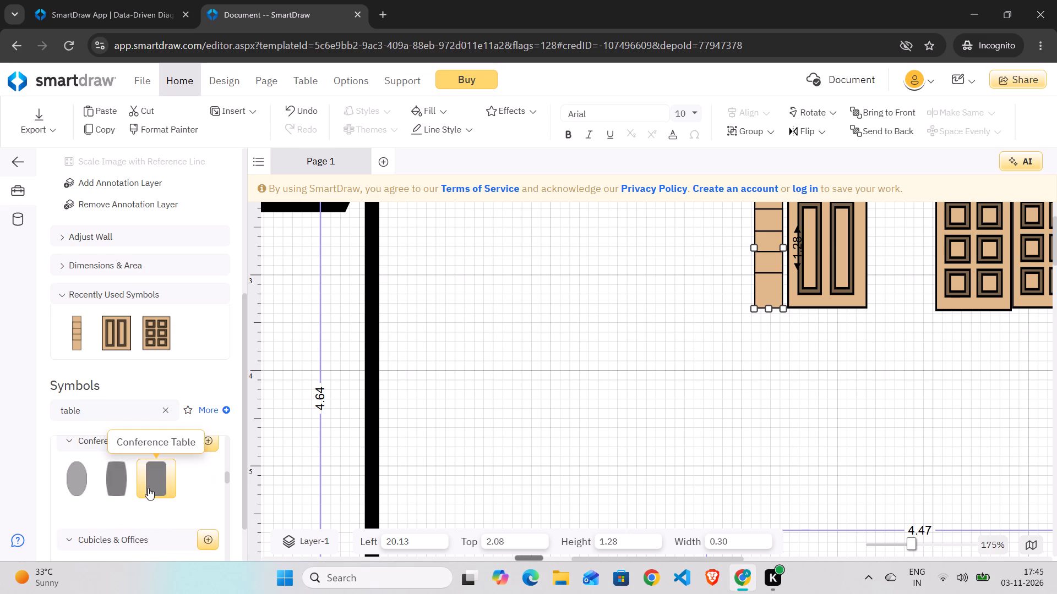
scroll(148, 488, "up", 2)
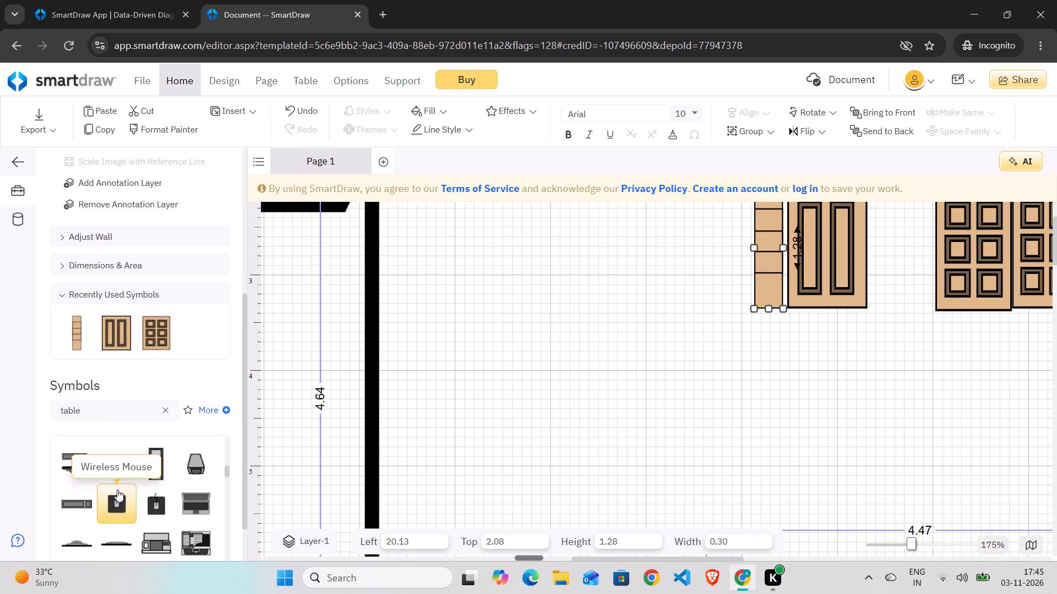
scroll(117, 490, "down", 4)
scroll(84, 458, "up", 2)
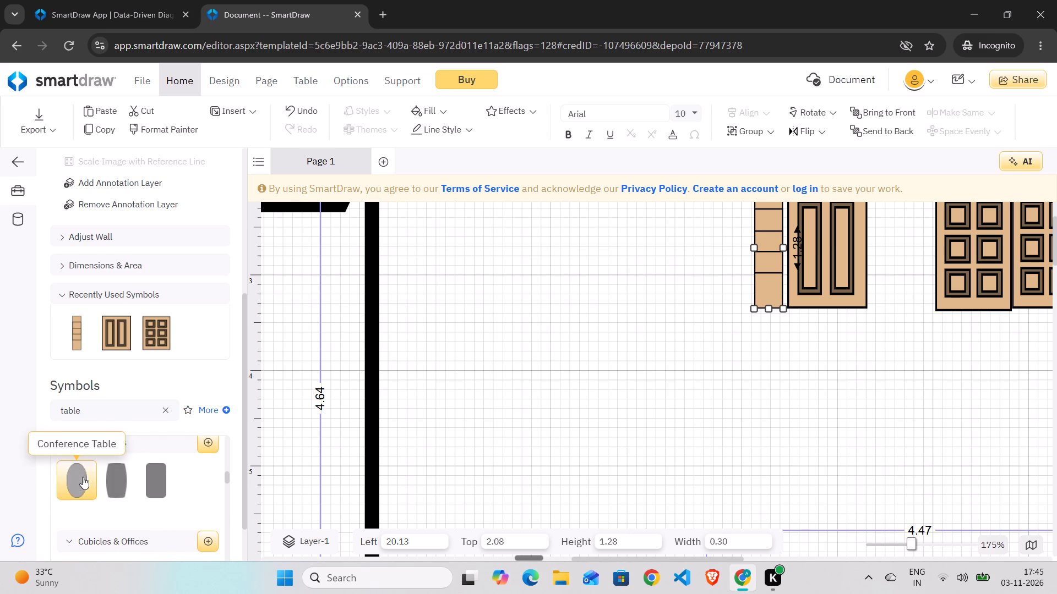
scroll(118, 475, "down", 3)
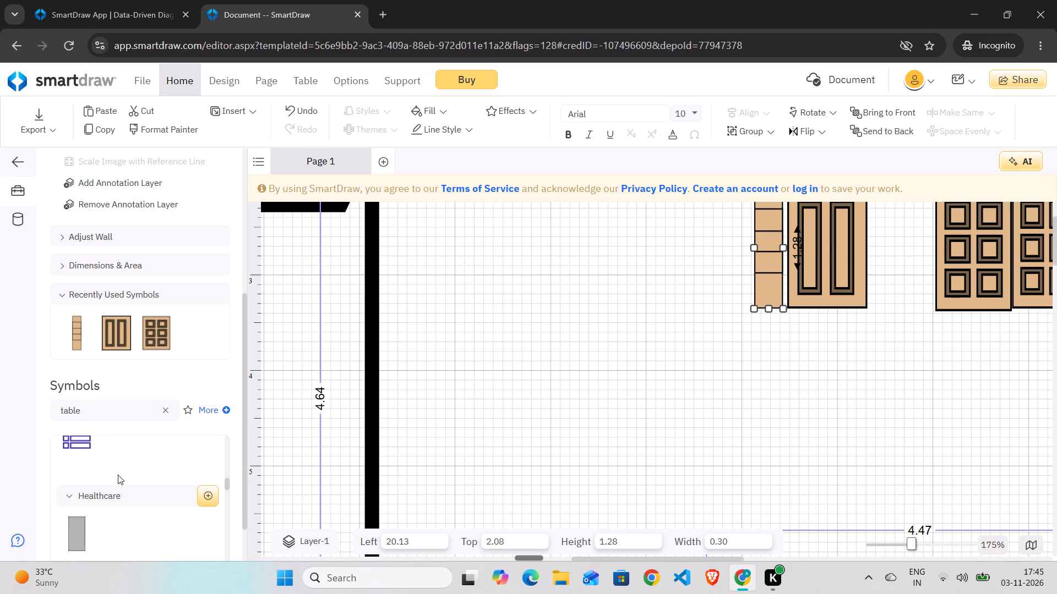
scroll(84, 498, "down", 1)
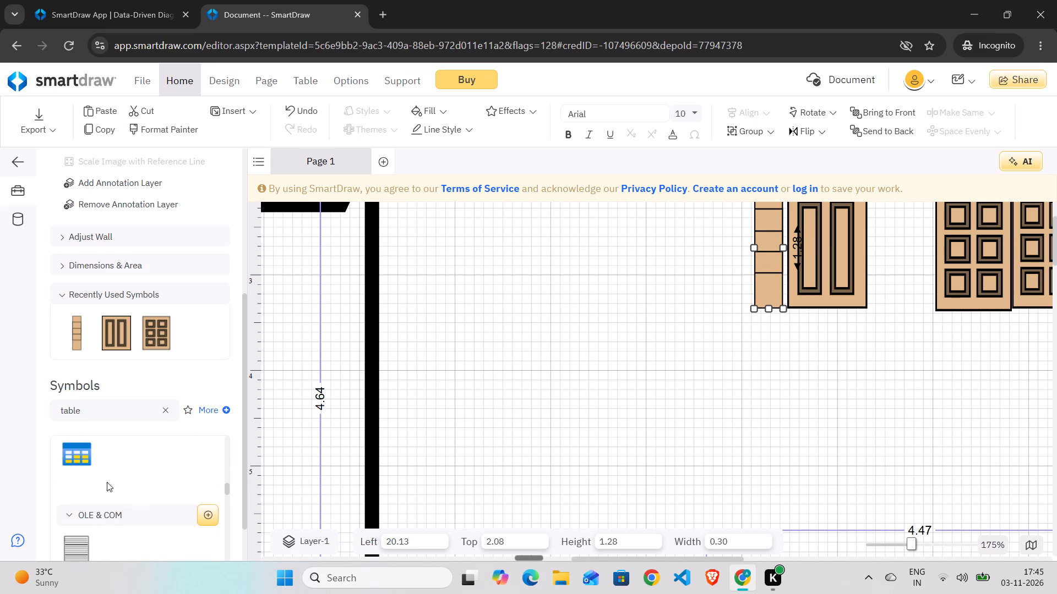
scroll(118, 513, "down", 1)
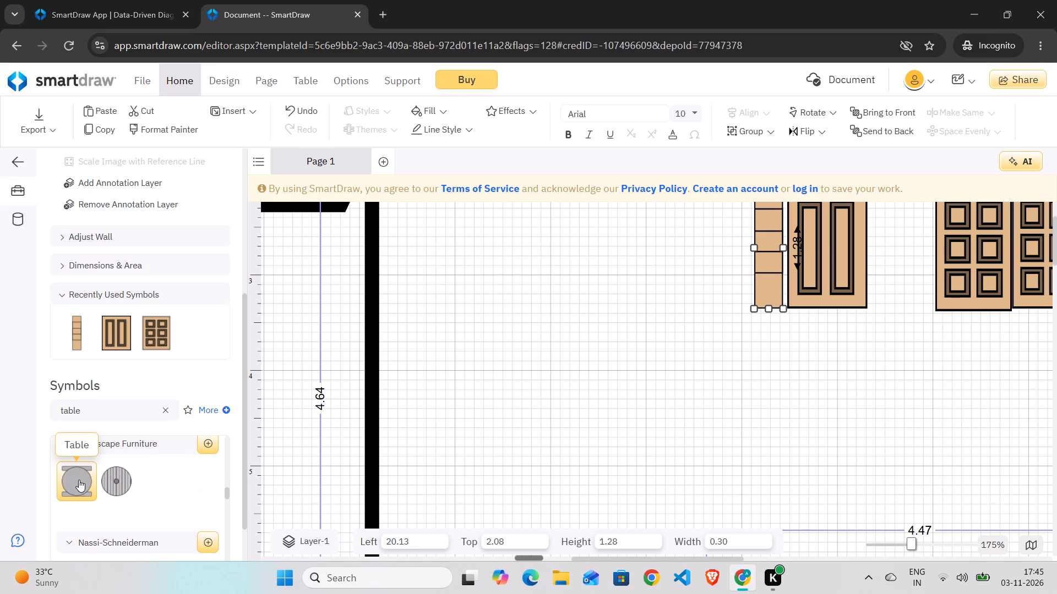
scroll(156, 492, "down", 1)
scroll(79, 513, "down", 1)
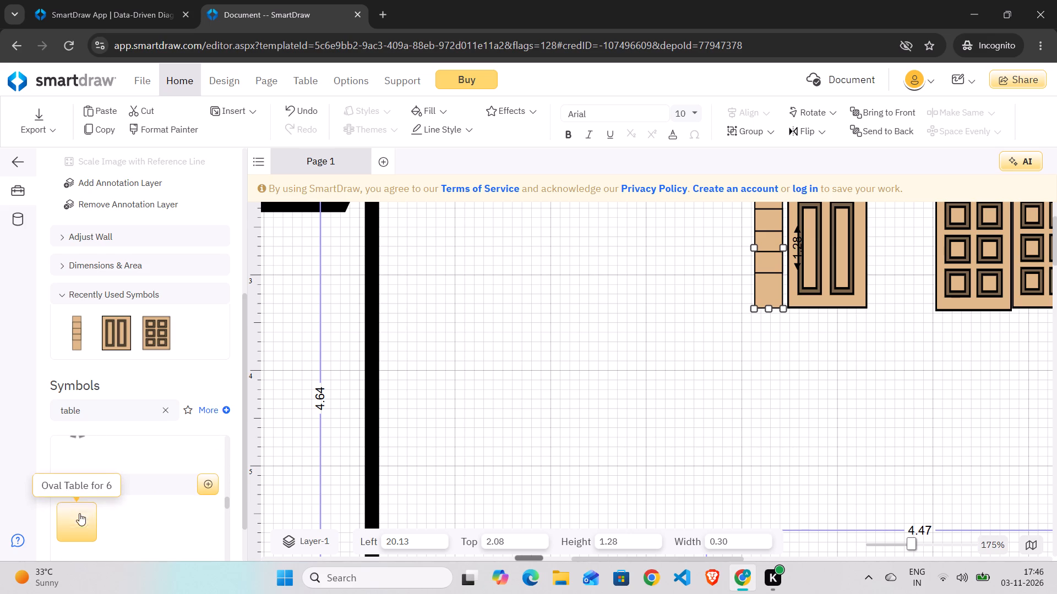
Place a plain rectangular table with two rounded corners against the room's left wall, about 0.91 wide by 1.07 high.
scroll(79, 513, "down", 1)
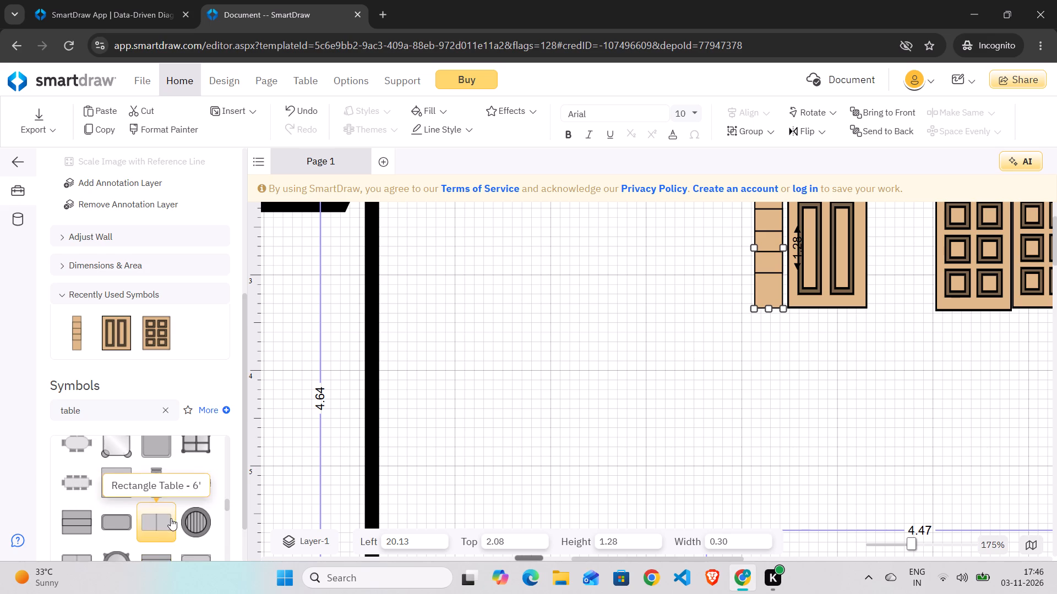
scroll(163, 558, "up", 1)
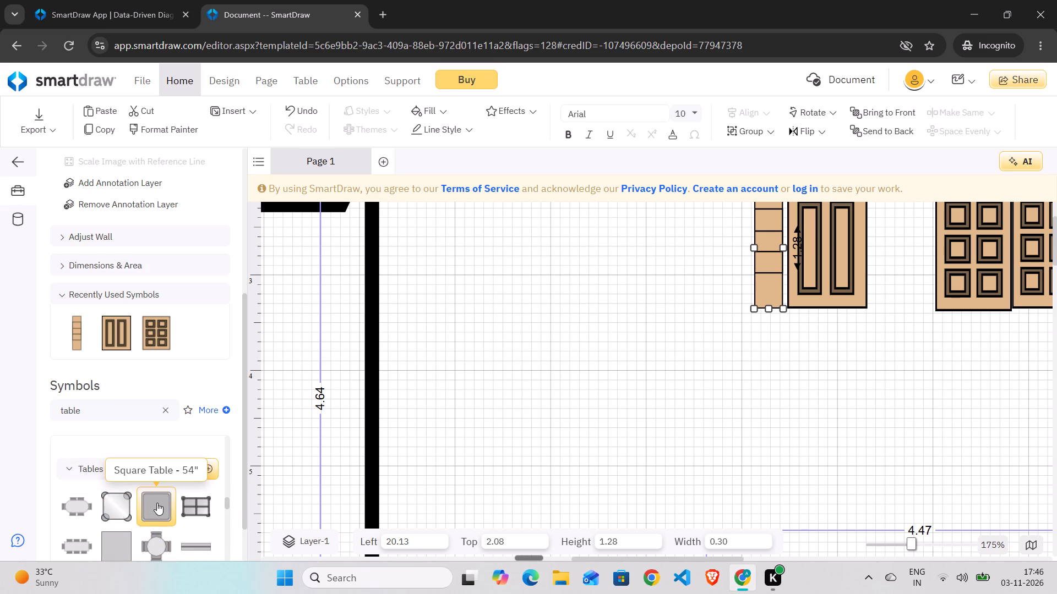
left_click(161, 530)
scroll(101, 531, "down", 1)
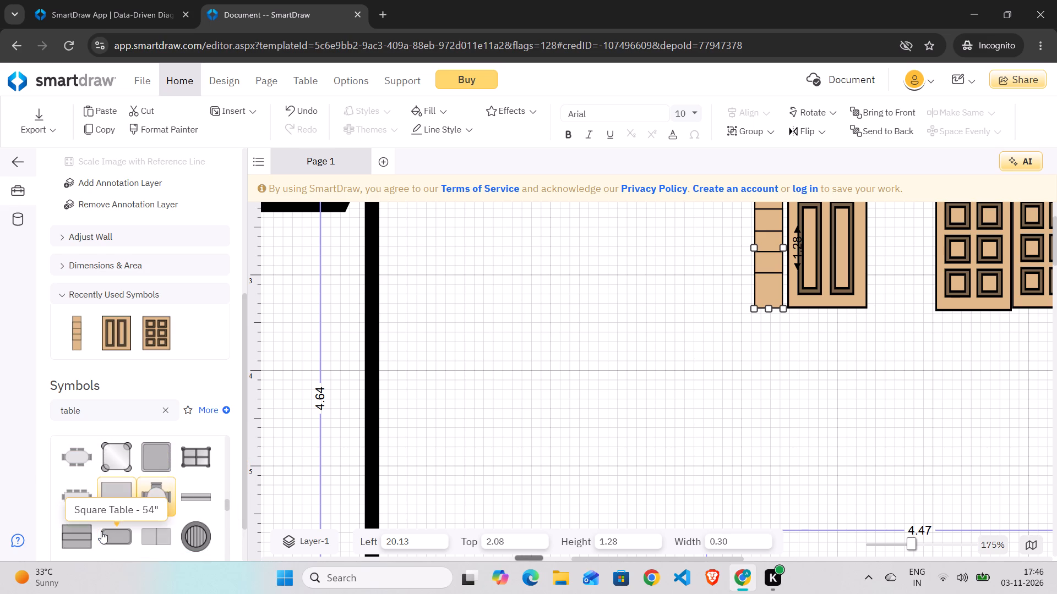
scroll(194, 529, "down", 1)
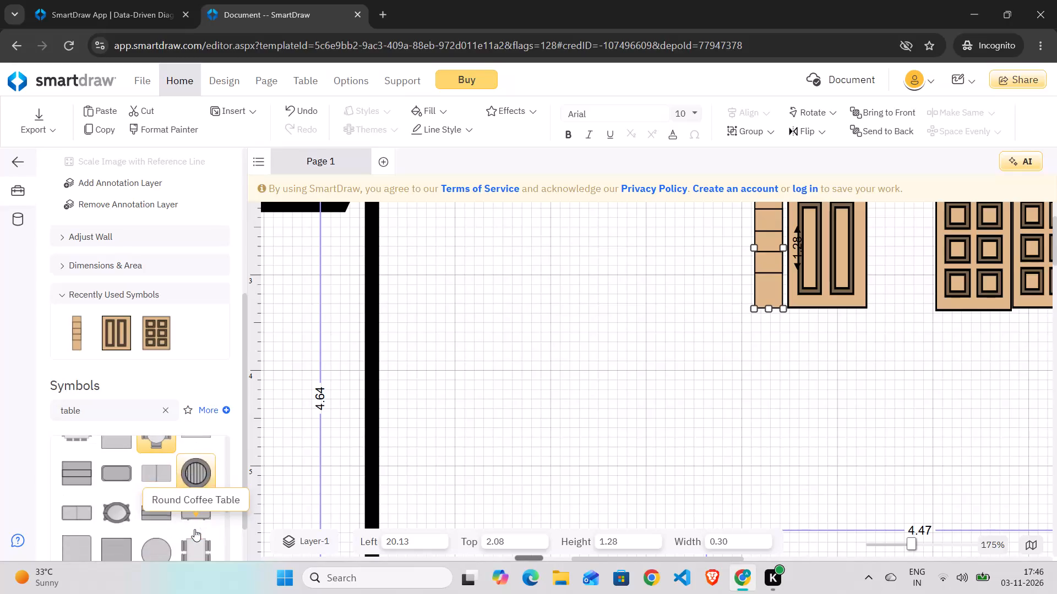
scroll(194, 529, "down", 1)
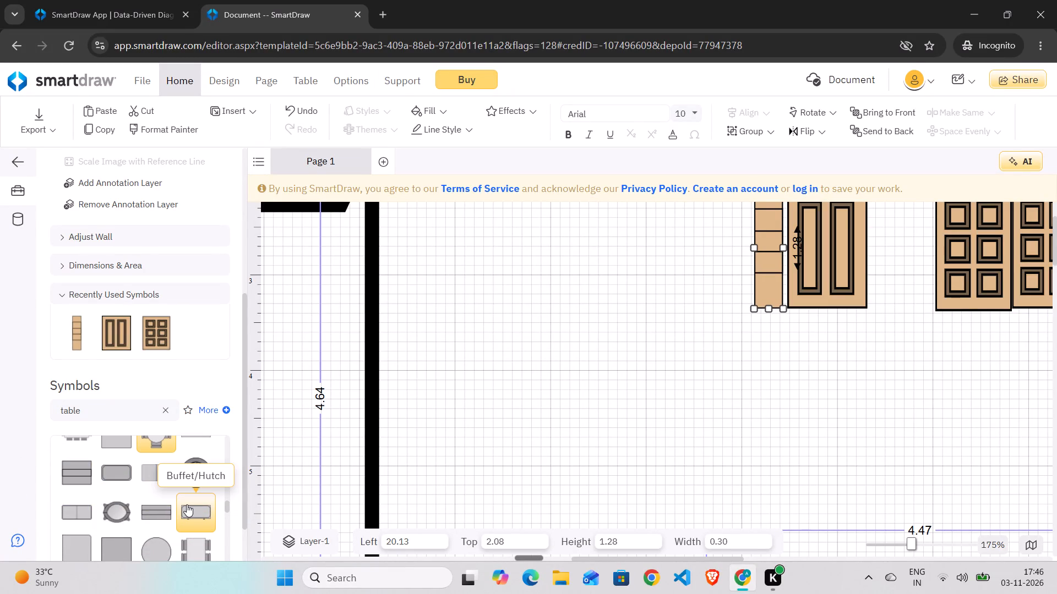
scroll(187, 504, "down", 1)
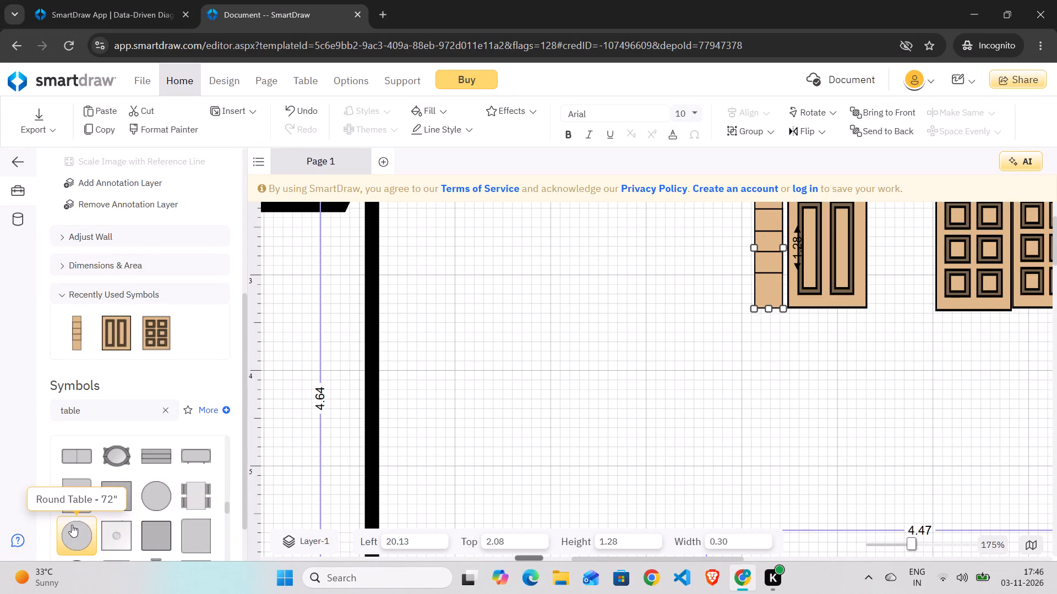
left_click_drag(183, 524, 411, 400)
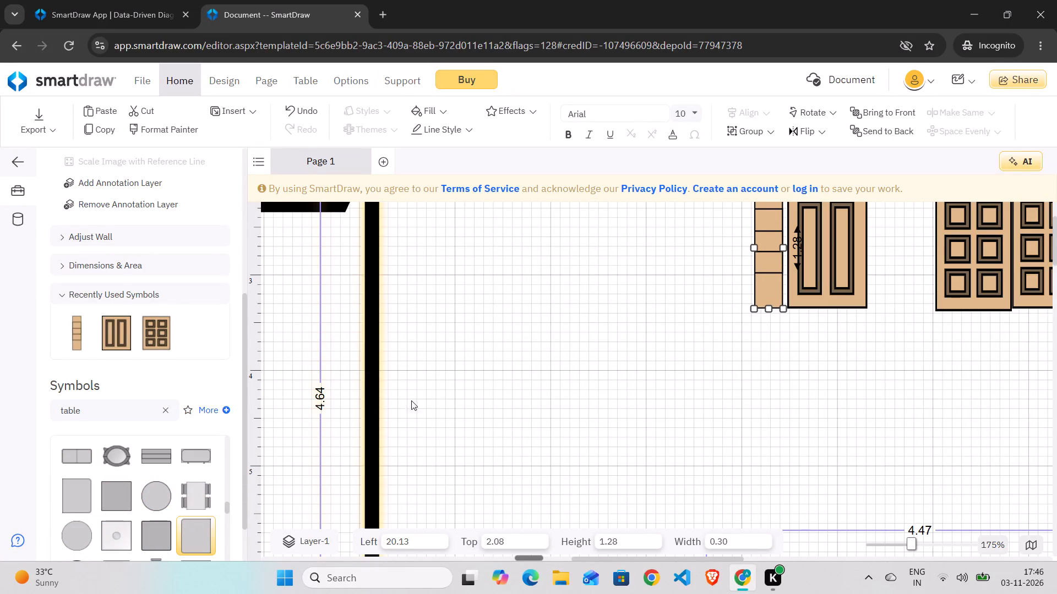
left_click_drag(411, 400, 425, 372)
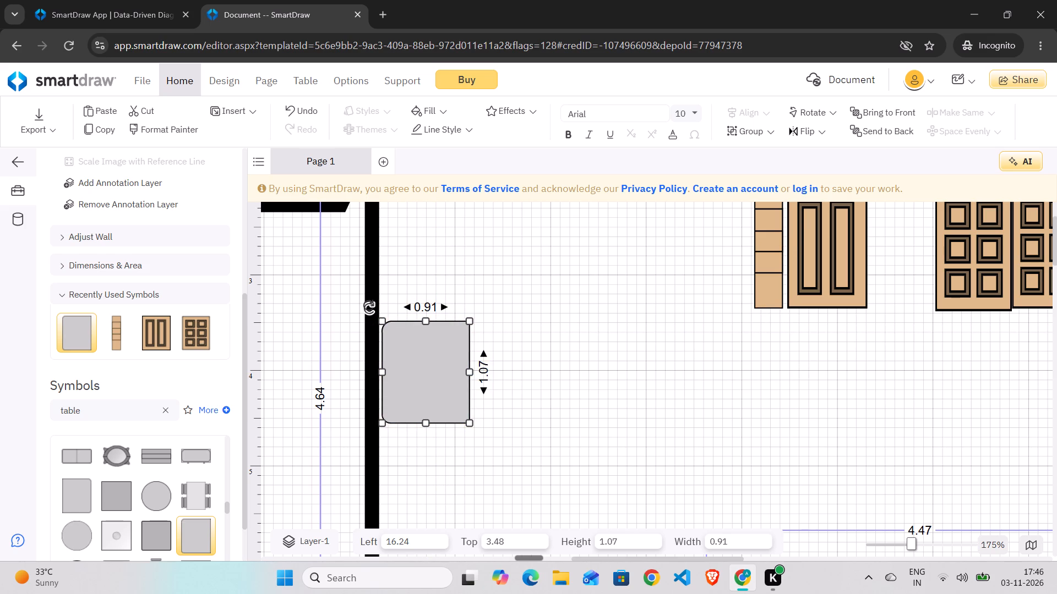
Rotate the table 180° so its rounded corners face into the room, and position it against the left wall at about Left 16.20, Top 3.57.
left_click_drag(368, 305, 475, 428)
left_click(451, 393)
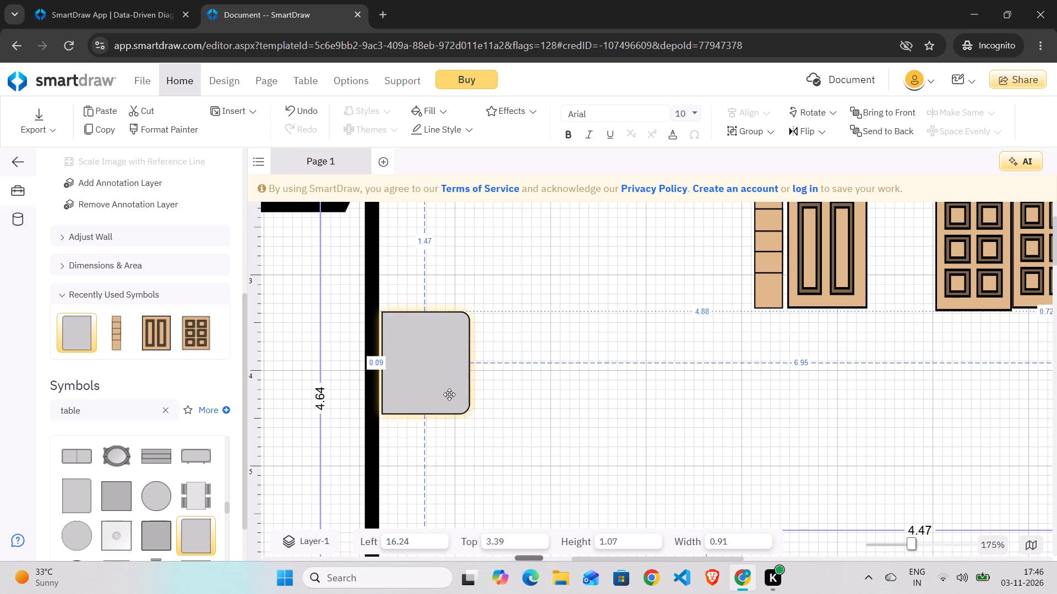
Place the copier-like office machine symbol from the table results, about 0.61 wide by 0.43 high, above the upper-right room's bottom wall.
scroll(603, 396, "left", 4)
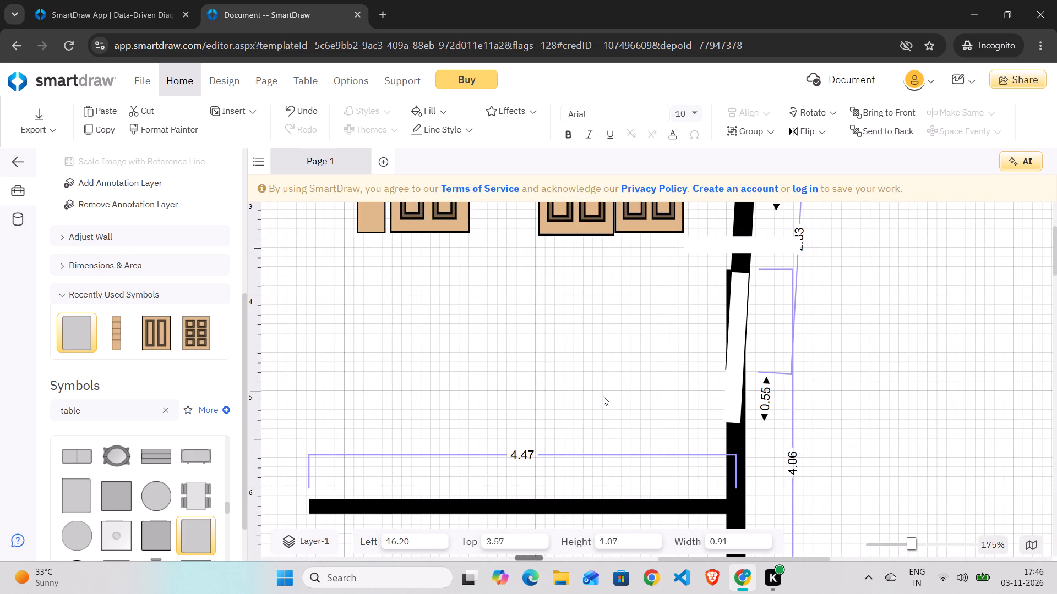
scroll(133, 487, "down", 1)
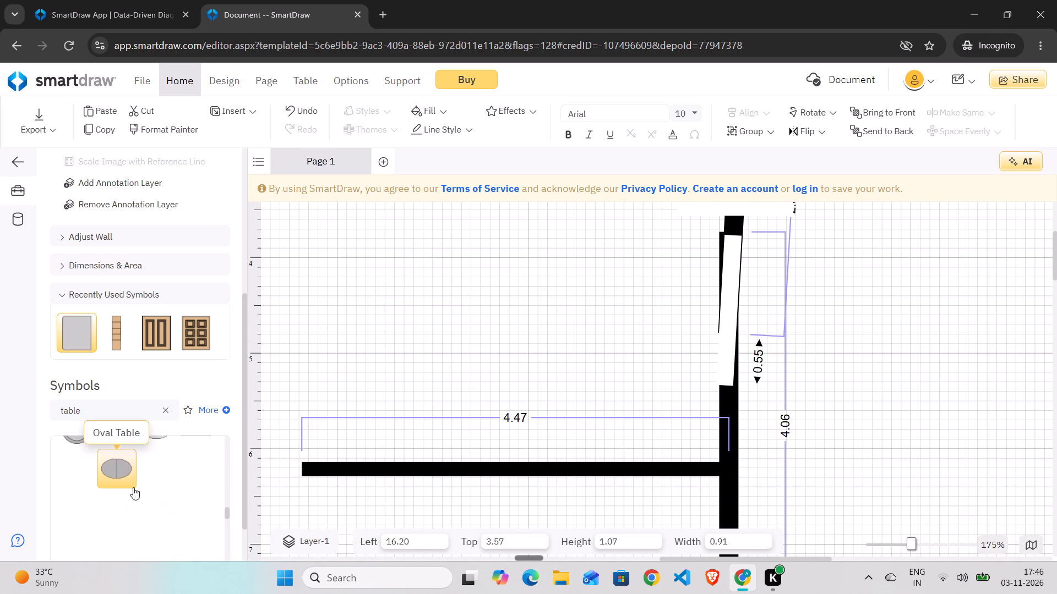
scroll(133, 487, "down", 2)
scroll(171, 531, "up", 1)
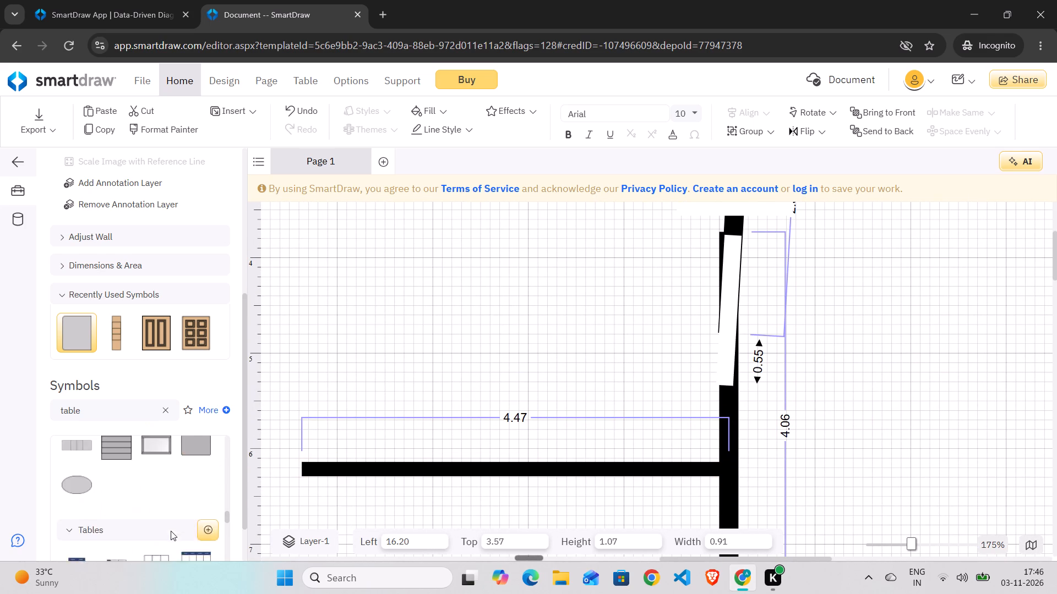
scroll(171, 531, "up", 6)
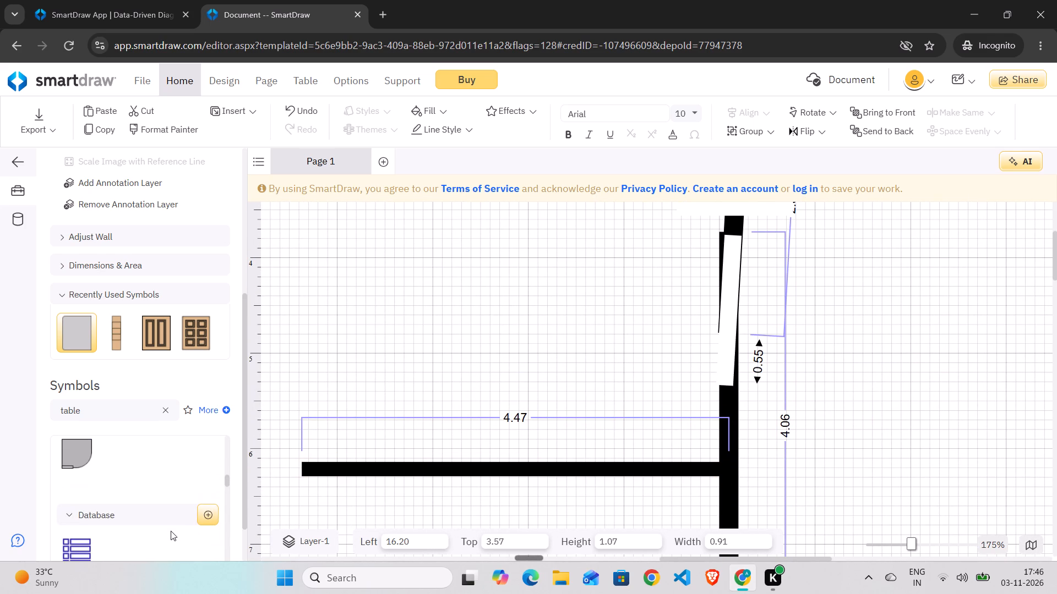
scroll(171, 531, "up", 4)
scroll(163, 502, "down", 1)
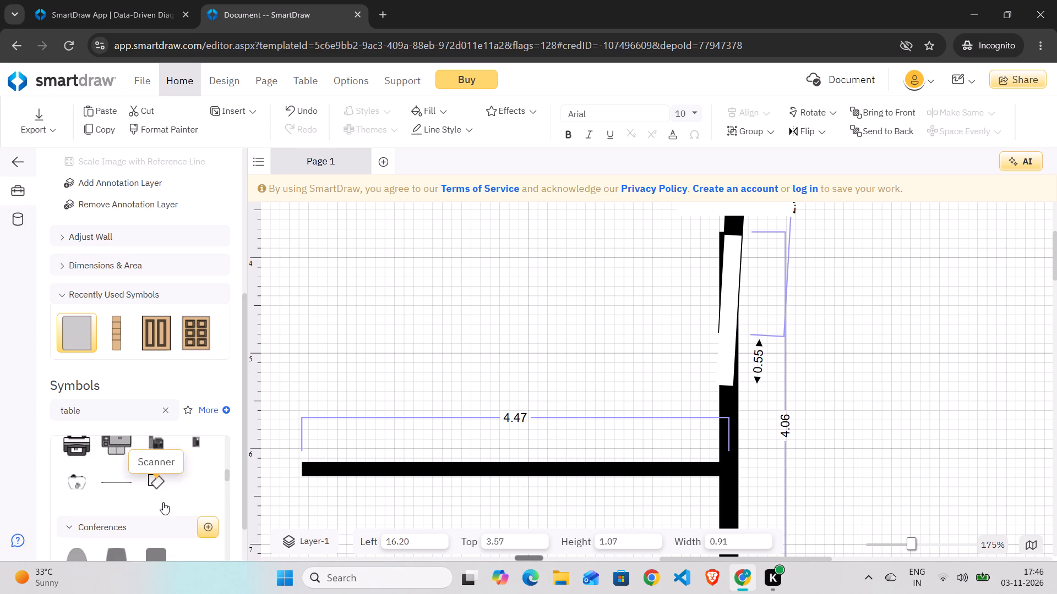
scroll(163, 502, "down", 1)
scroll(169, 484, "up", 2)
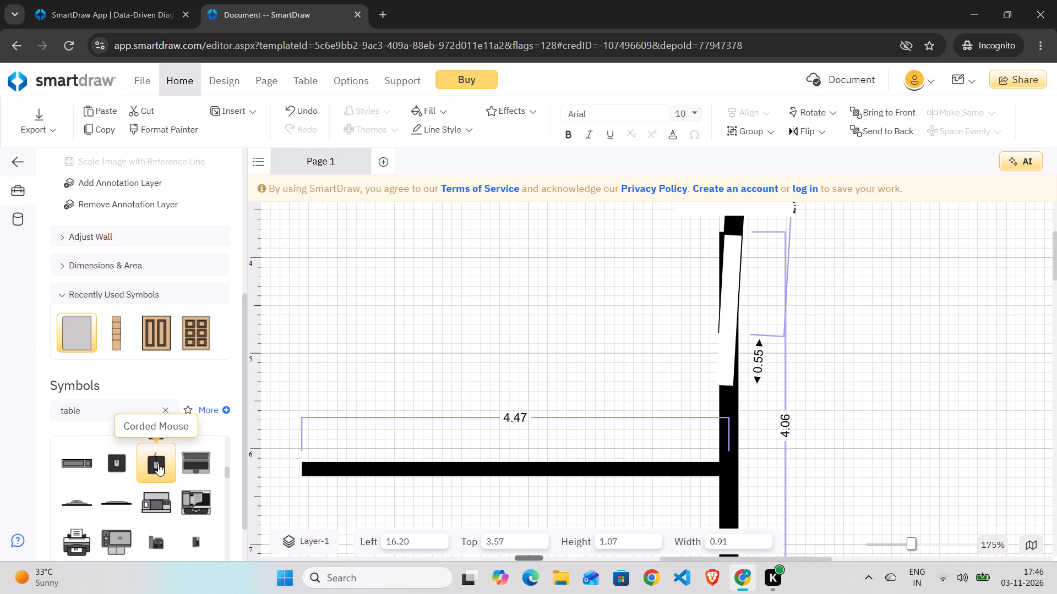
left_click_drag(162, 498, 454, 404)
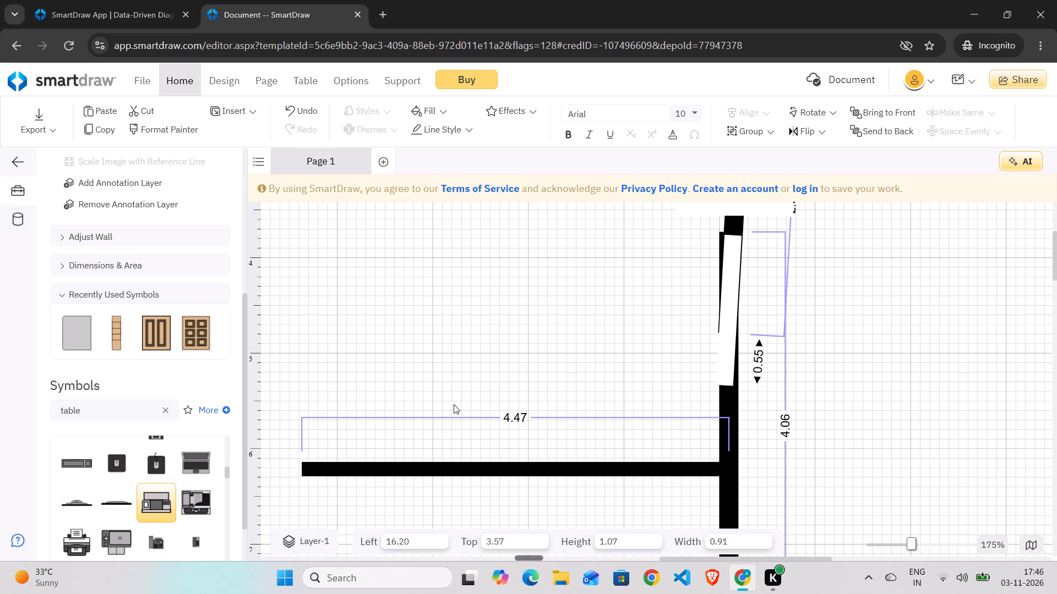
left_click_drag(454, 404, 150, 494)
left_click_drag(150, 494, 597, 387)
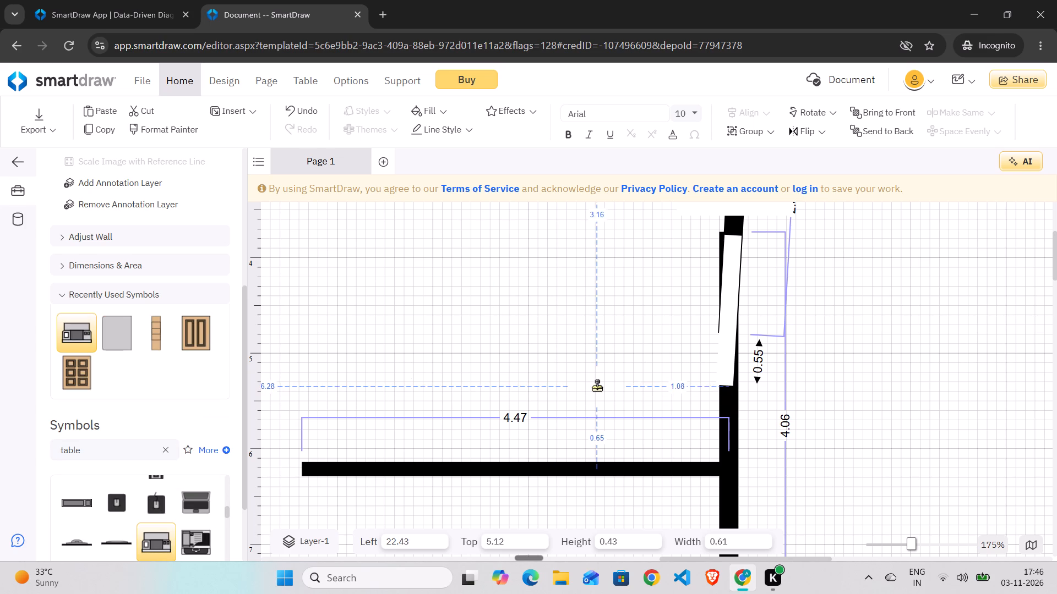
left_click_drag(597, 387, 592, 387)
Rotate the office machine 180° and position it against the room's bottom wall near the right corner, at about Left 22.94, Top 5.71.
left_click_drag(553, 350, 639, 421)
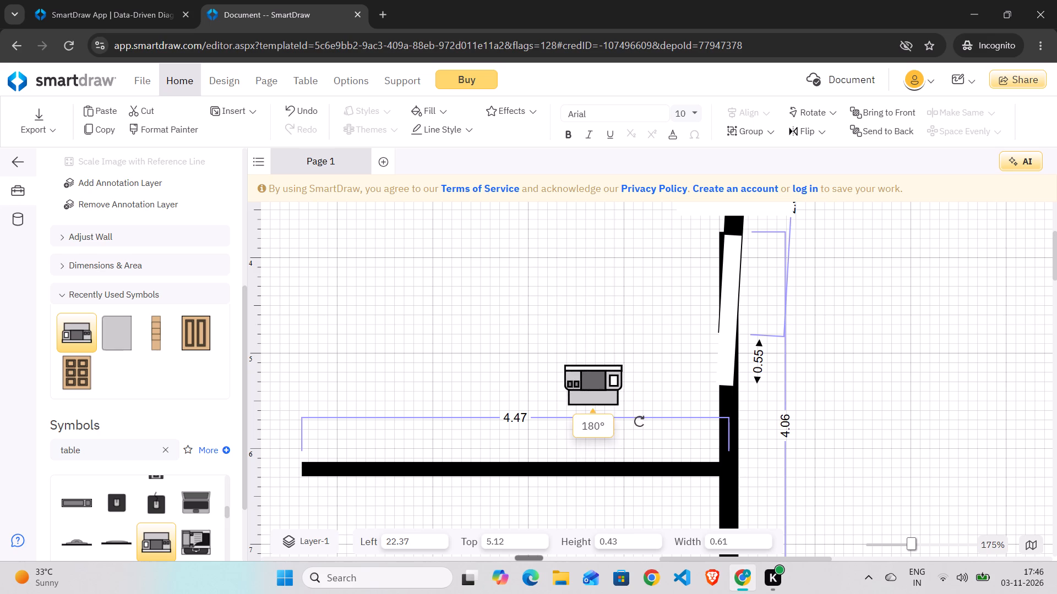
left_click_drag(639, 421, 638, 422)
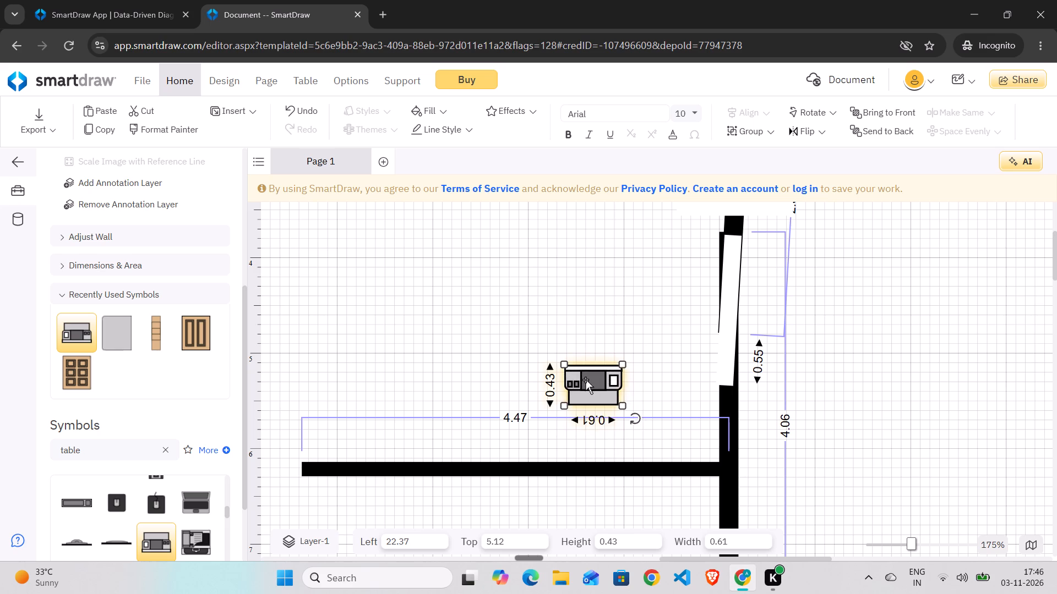
left_click_drag(585, 379, 617, 431)
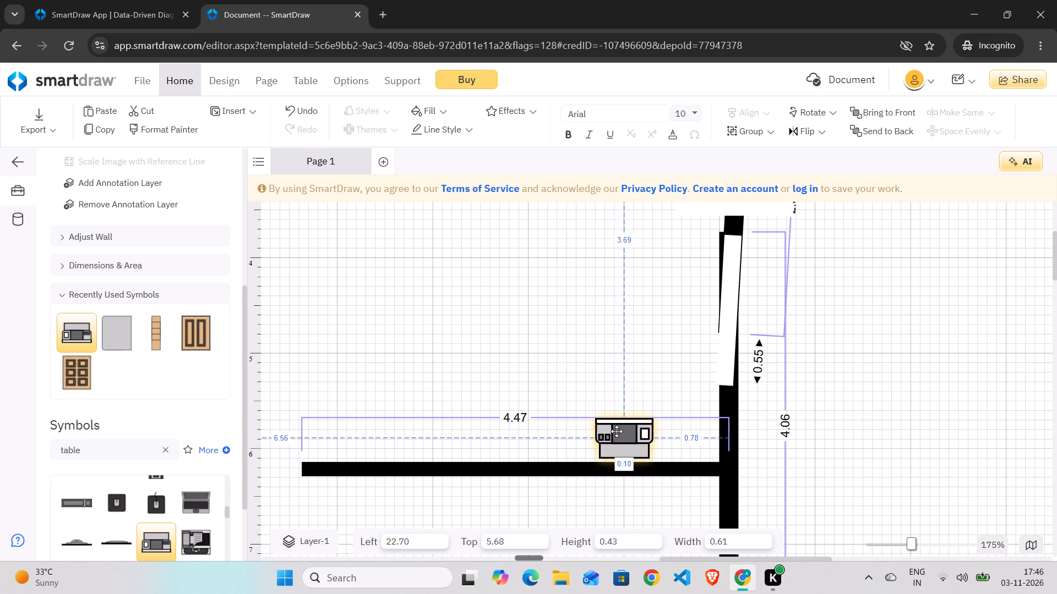
left_click_drag(617, 431, 646, 484)
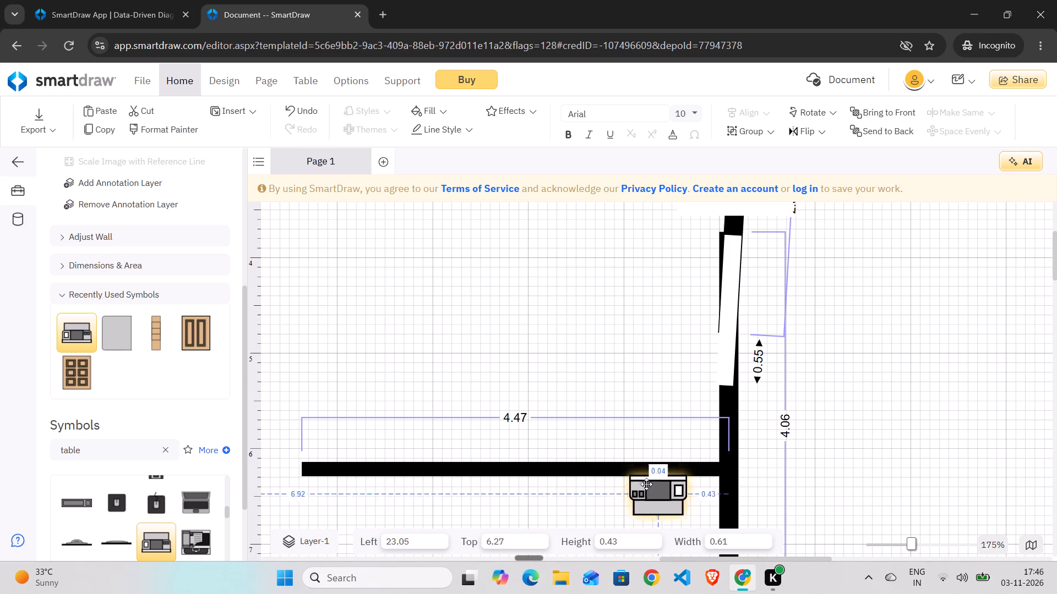
left_click_drag(646, 484, 638, 436)
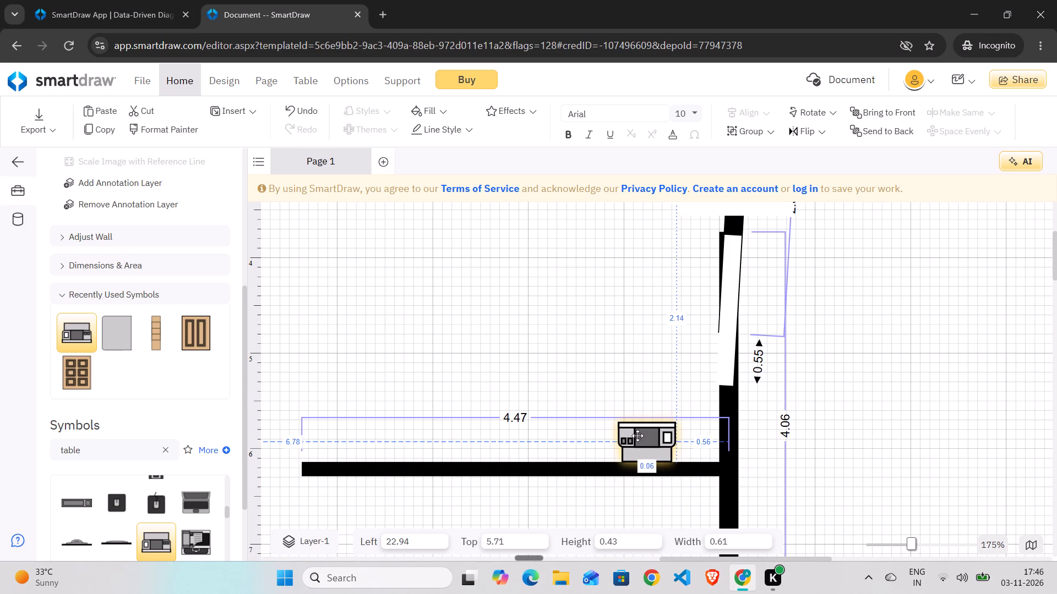
left_click_drag(638, 436, 641, 436)
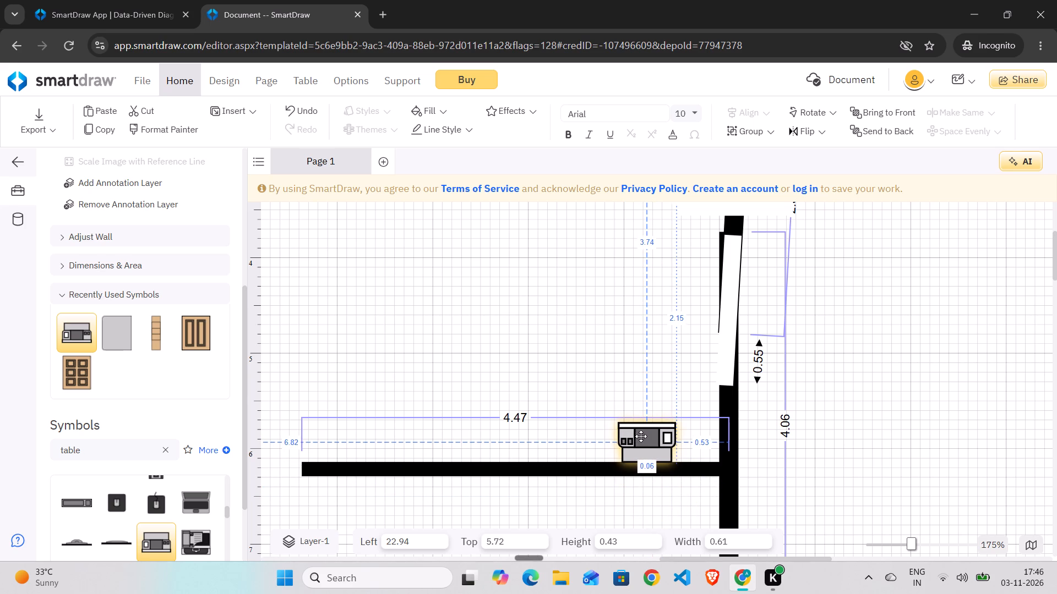
left_click_drag(641, 436, 641, 436)
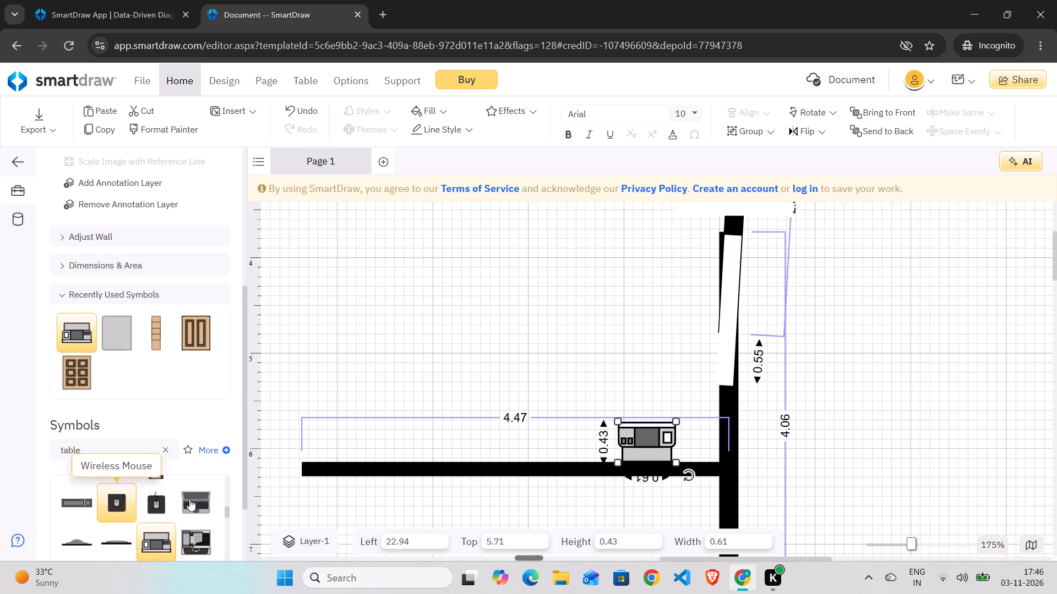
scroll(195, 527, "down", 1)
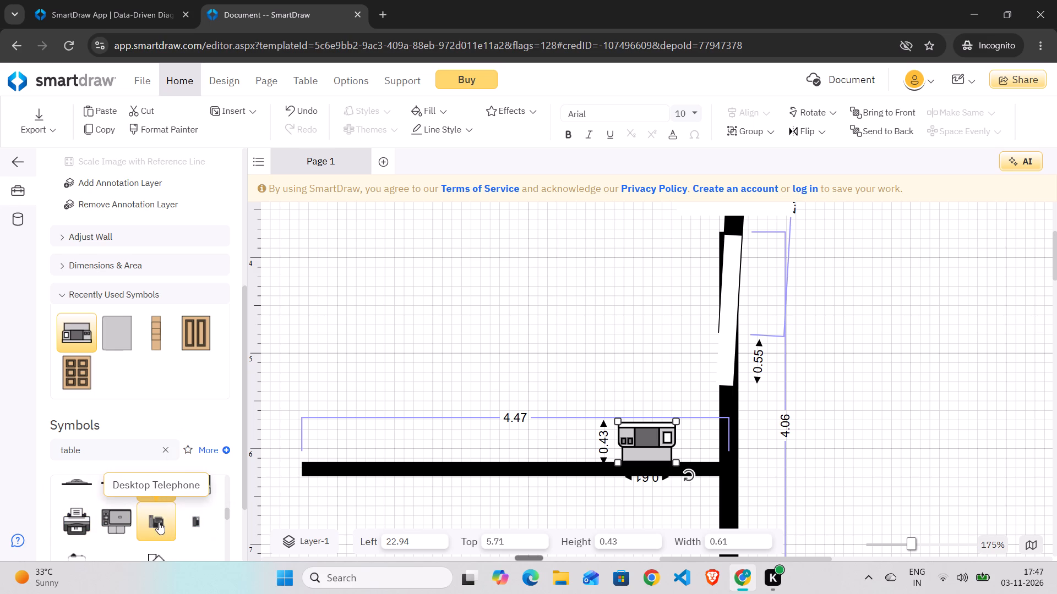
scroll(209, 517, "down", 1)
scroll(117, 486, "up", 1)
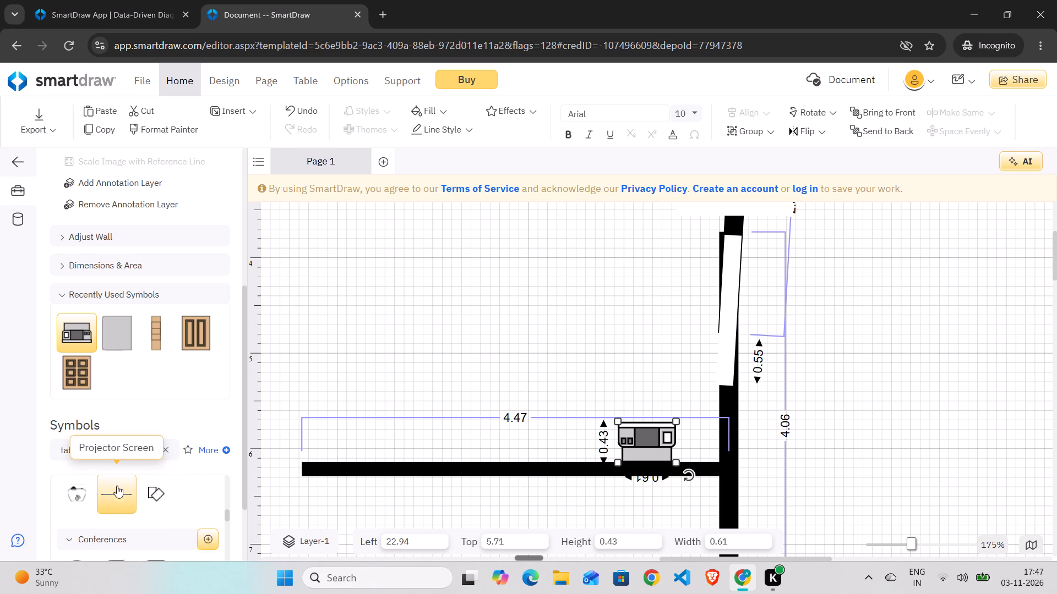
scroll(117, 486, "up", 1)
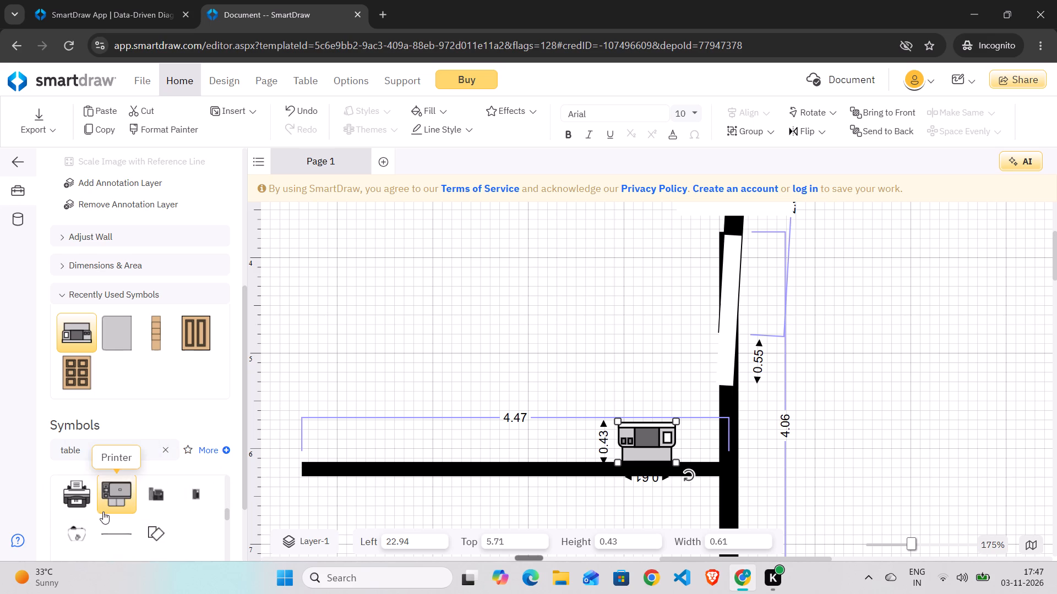
Look over the floor plan from the furnished upper-right room down to the projecting section of the outer wall at the bottom.
scroll(427, 376, "right", 2)
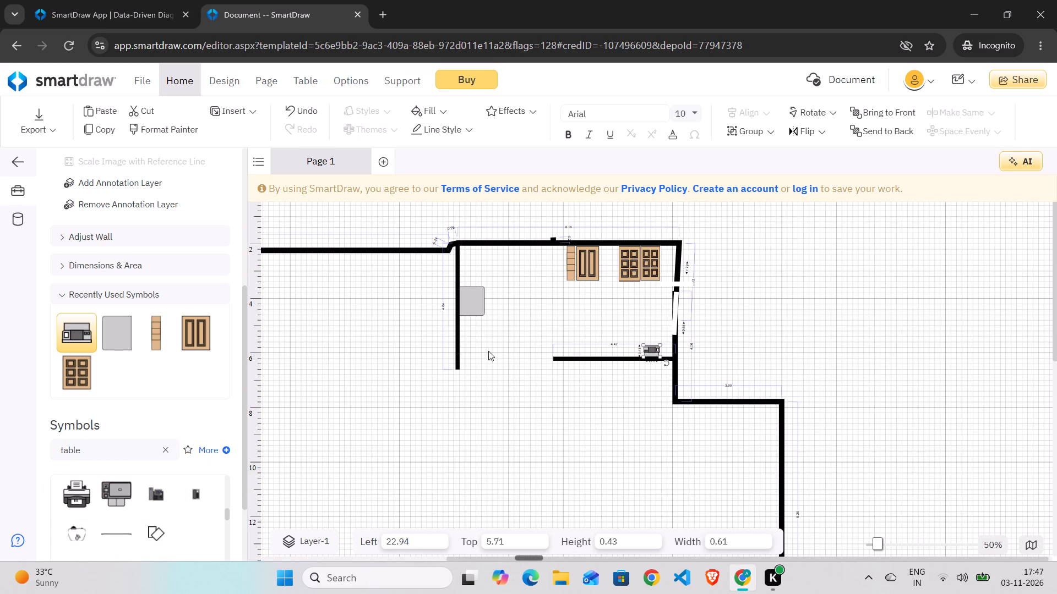
scroll(547, 330, "up", 1)
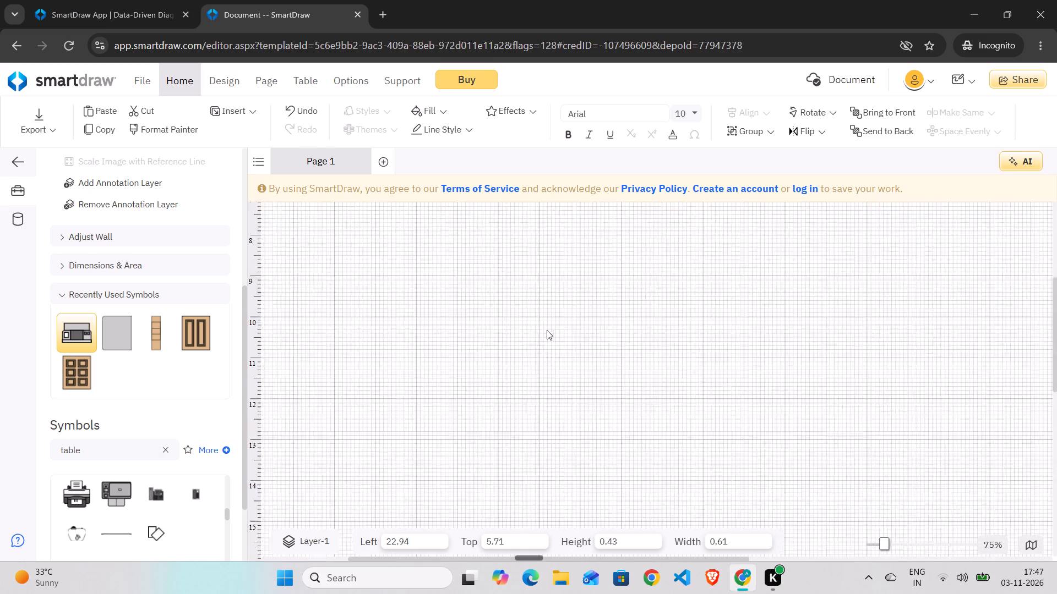
scroll(633, 273, "up", 1)
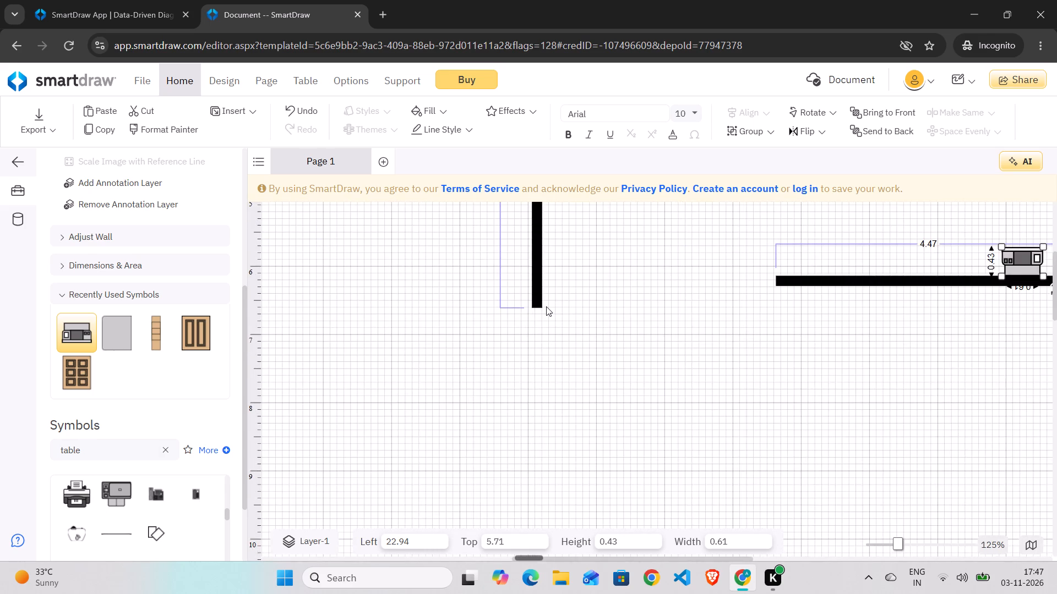
scroll(546, 306, "right", 2)
scroll(244, 359, "left", 1)
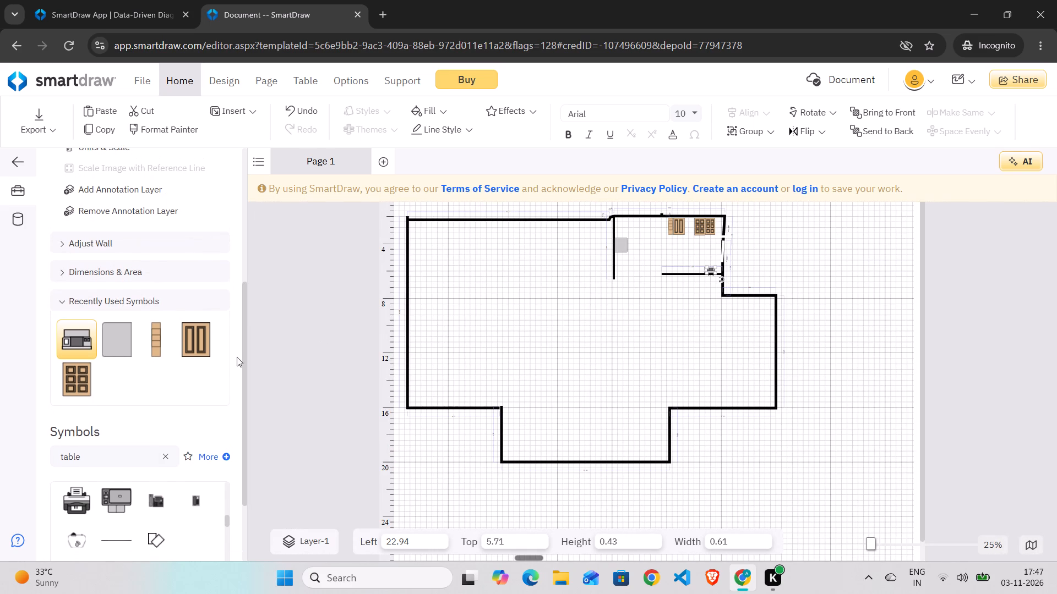
scroll(162, 297, "up", 3)
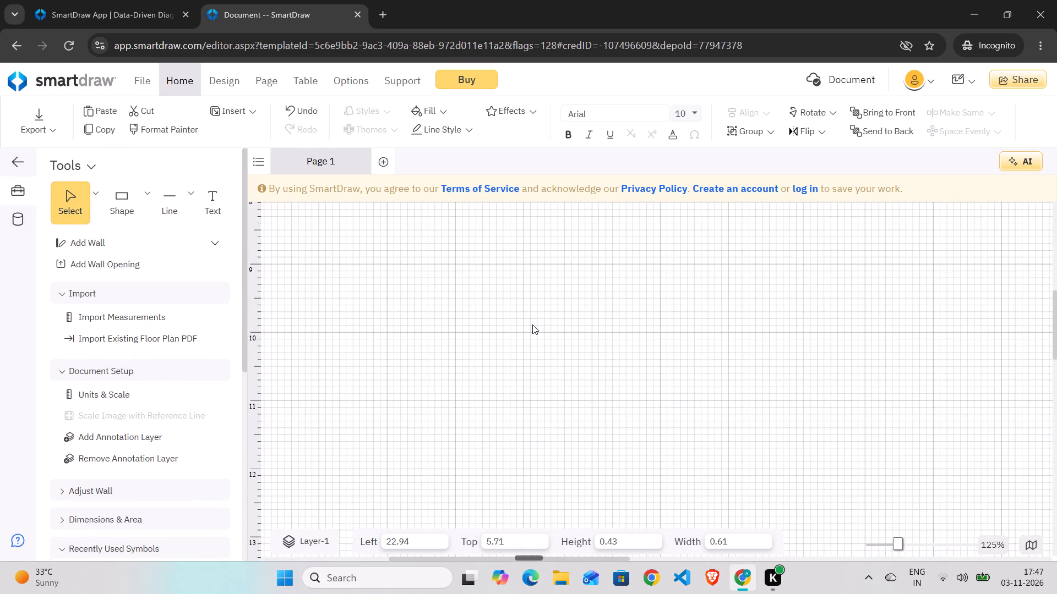
scroll(537, 377, "down", 1)
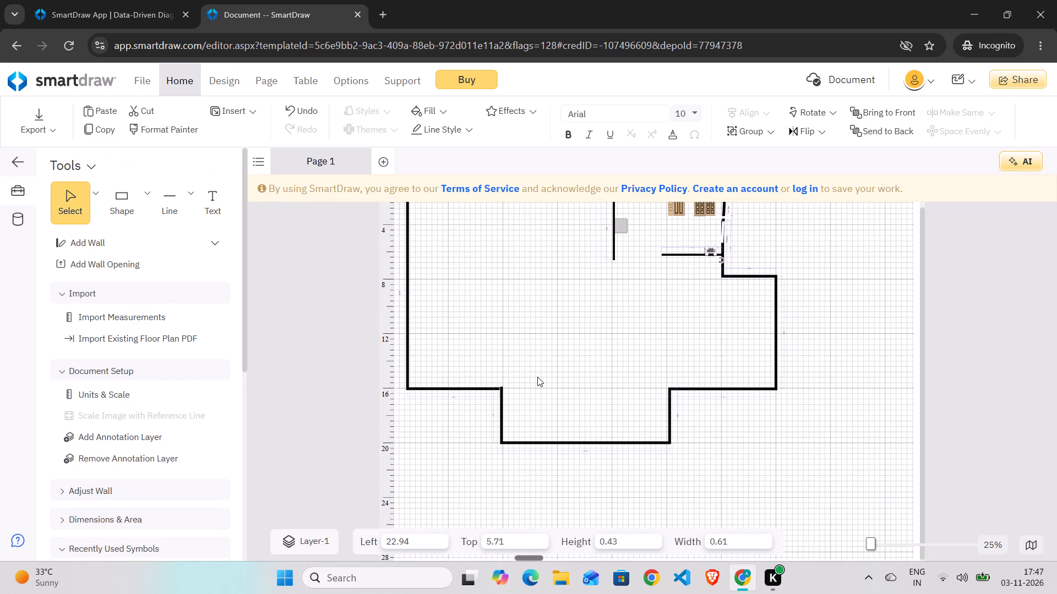
scroll(537, 377, "left", 1)
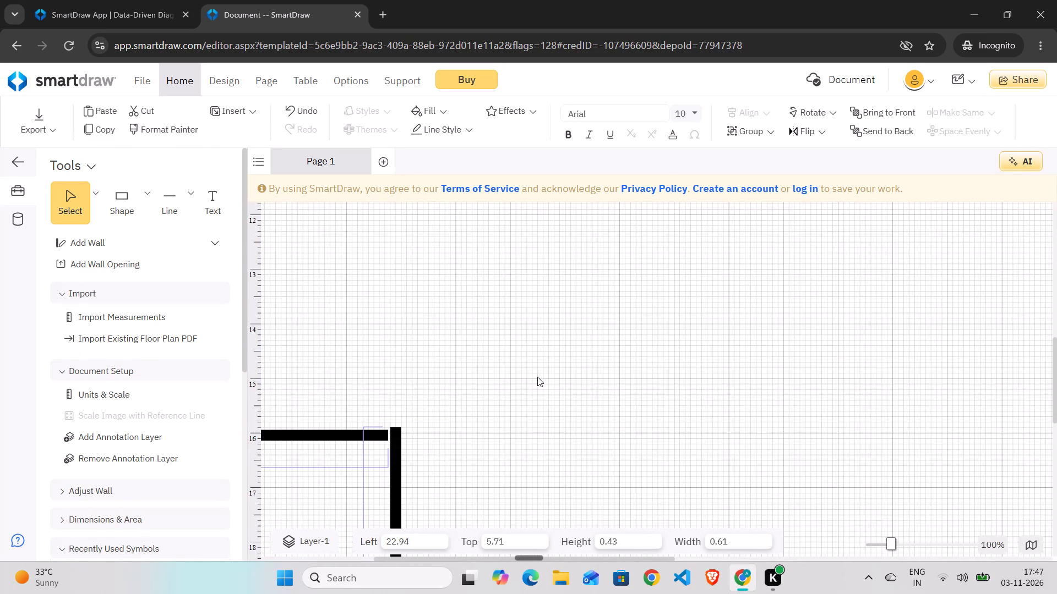
scroll(134, 315, "up", 4)
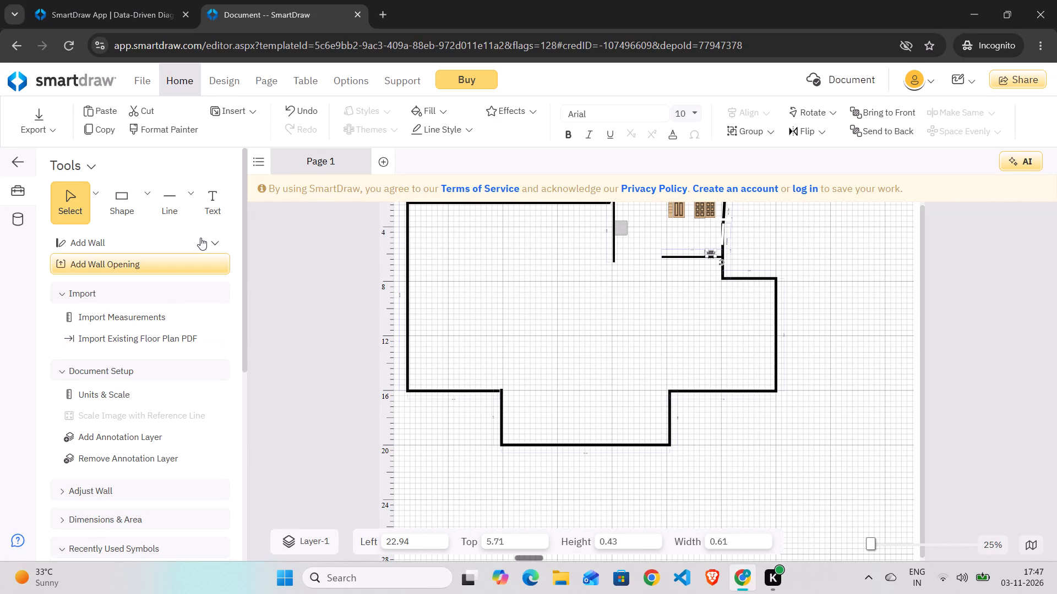
Draw a horizontal partition wall about 7.99 long across the bottom projection, starting from its upper-left corner.
left_click(219, 247)
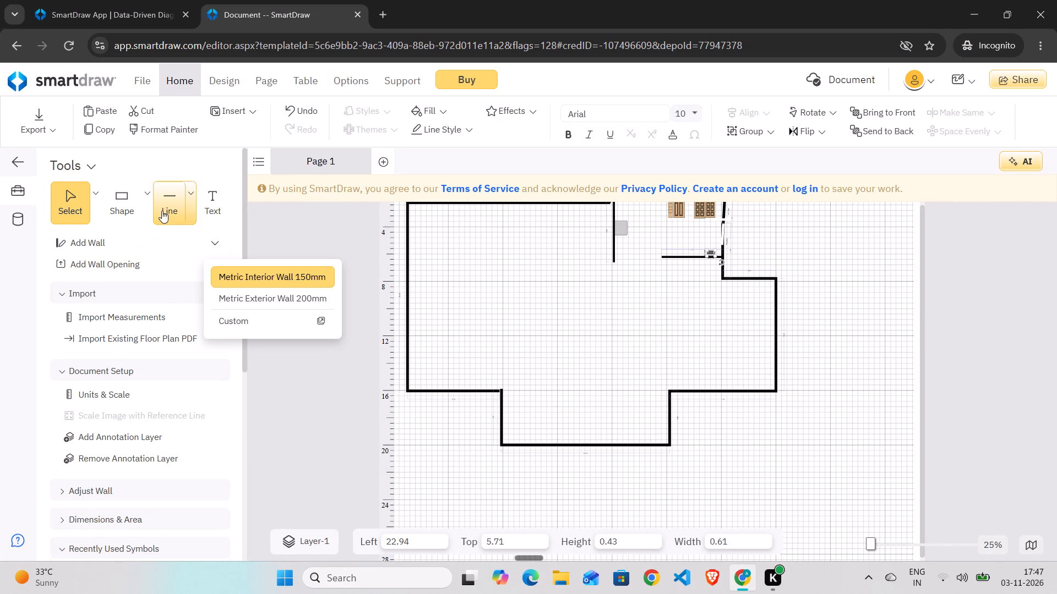
left_click(194, 199)
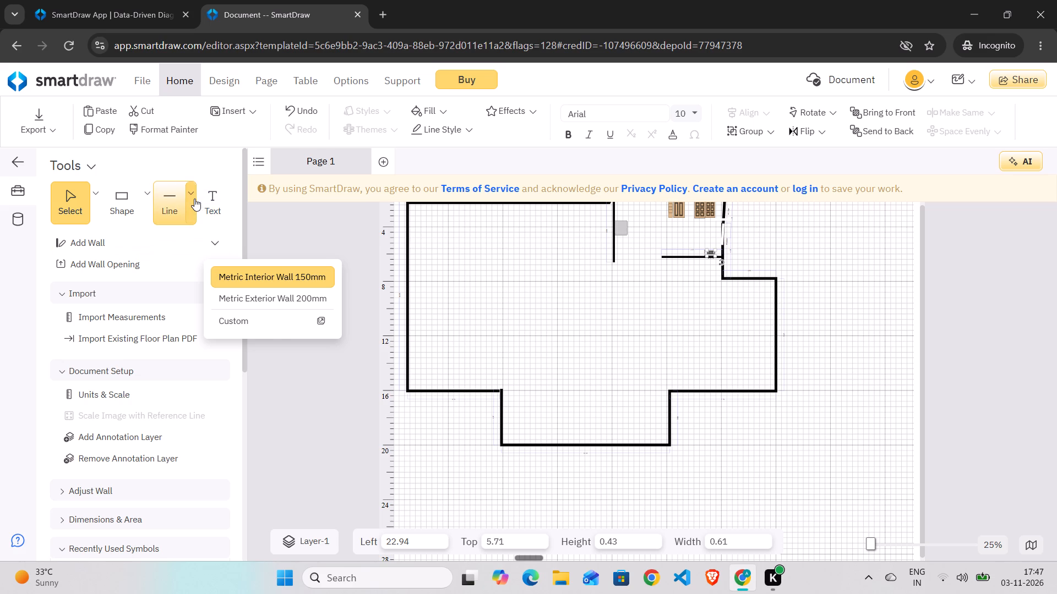
left_click(258, 312)
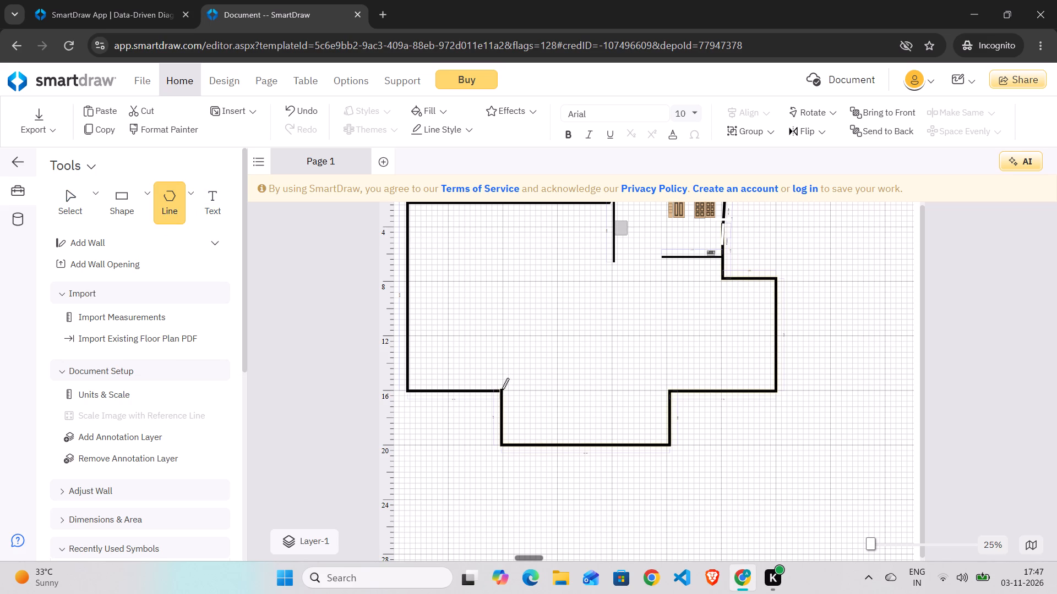
left_click_drag(502, 389, 517, 437)
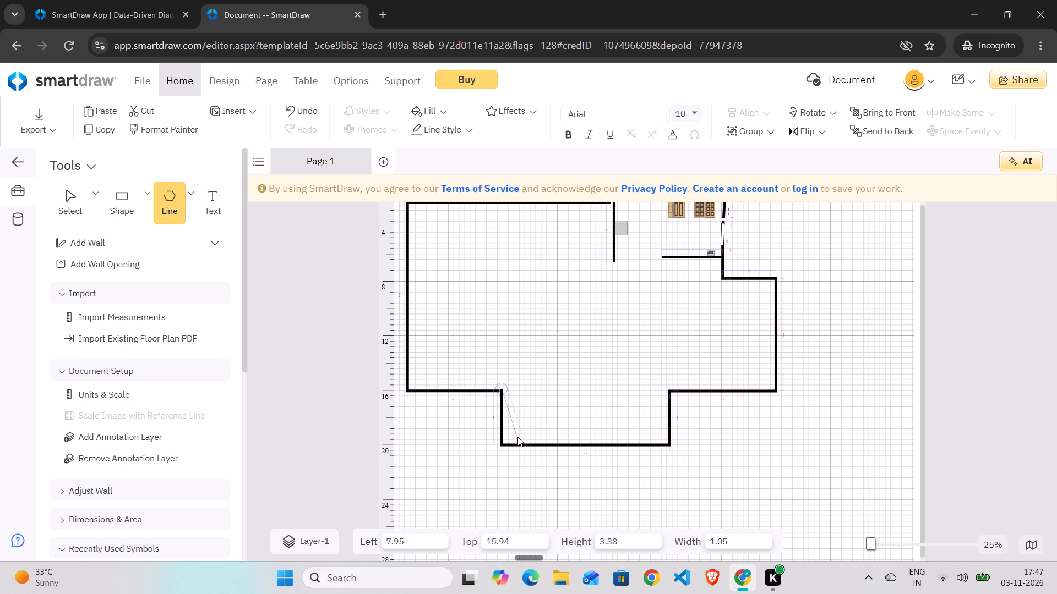
left_click_drag(517, 437, 517, 377)
left_click_drag(517, 377, 535, 391)
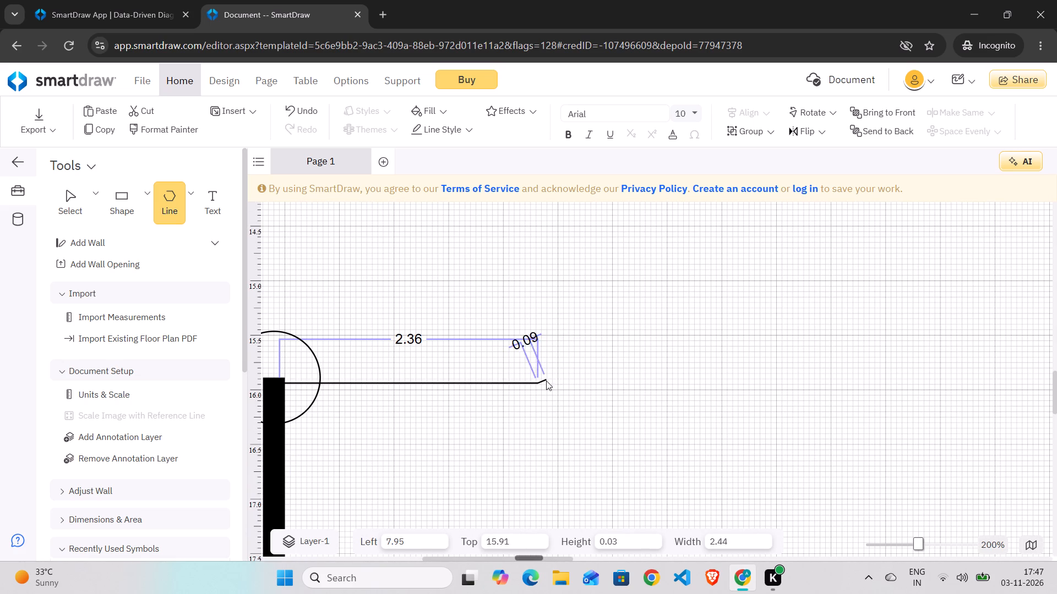
left_click(688, 383)
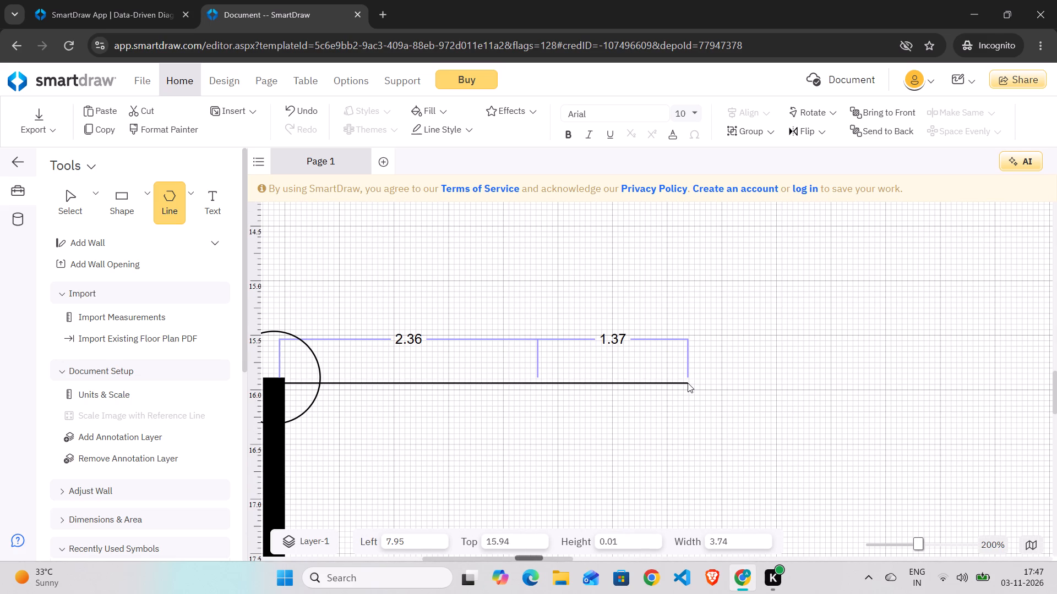
scroll(688, 383, "left", 1)
scroll(609, 417, "right", 1)
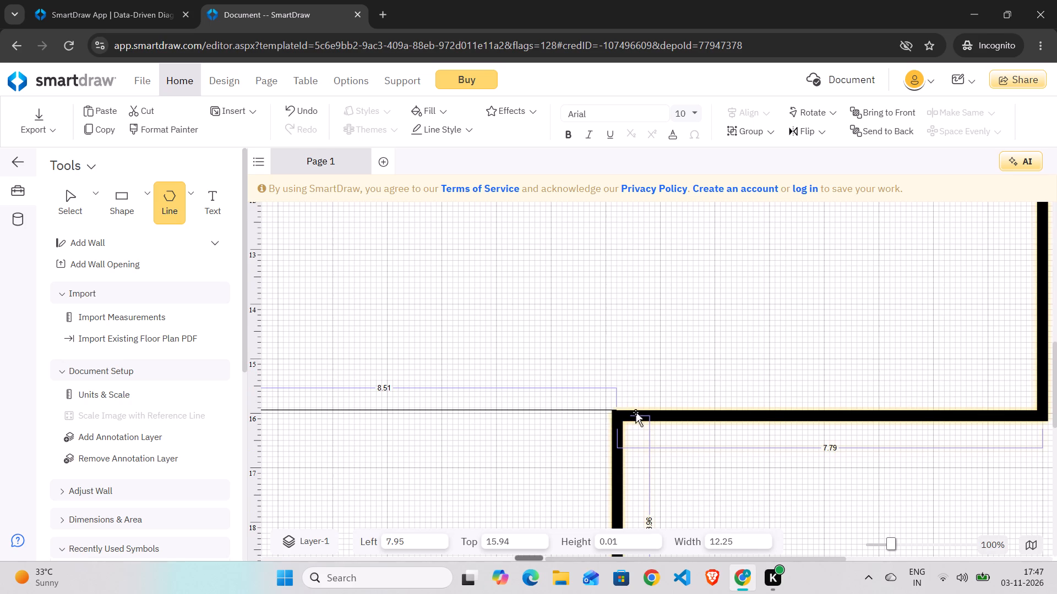
scroll(517, 448, "right", 3)
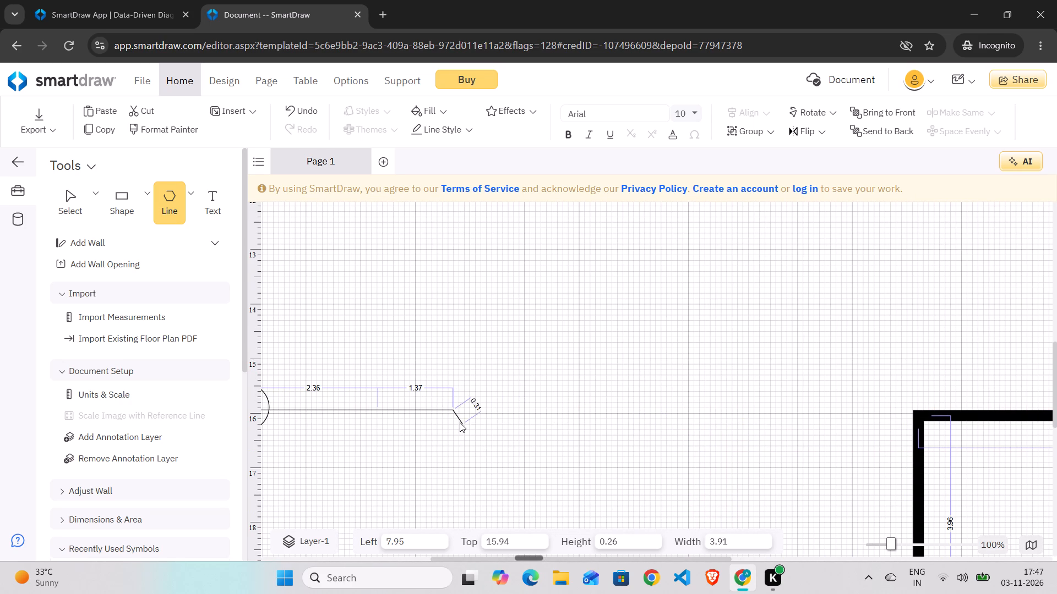
left_click(577, 414)
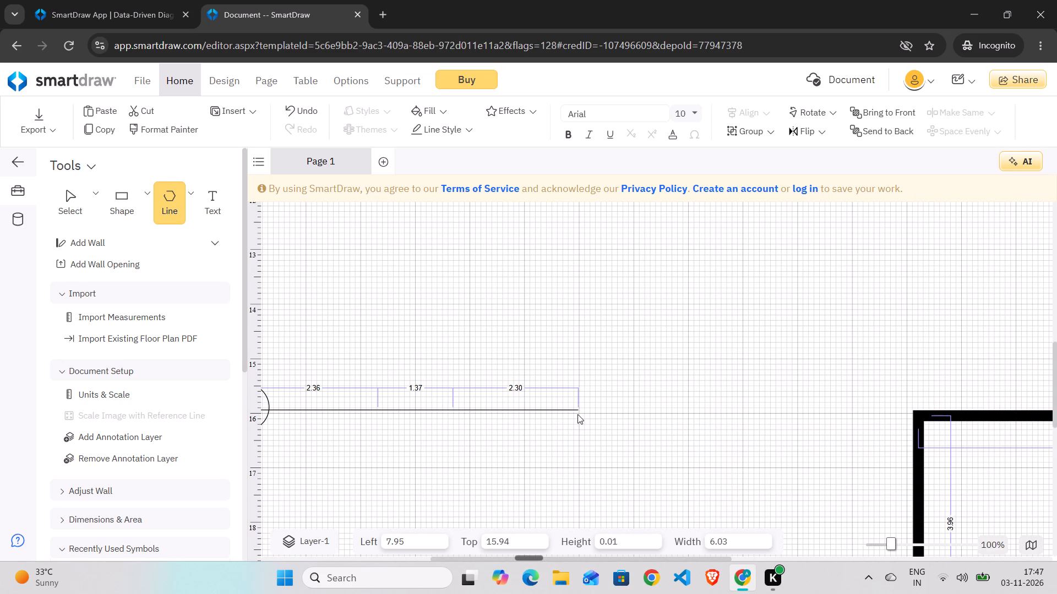
left_click(684, 410)
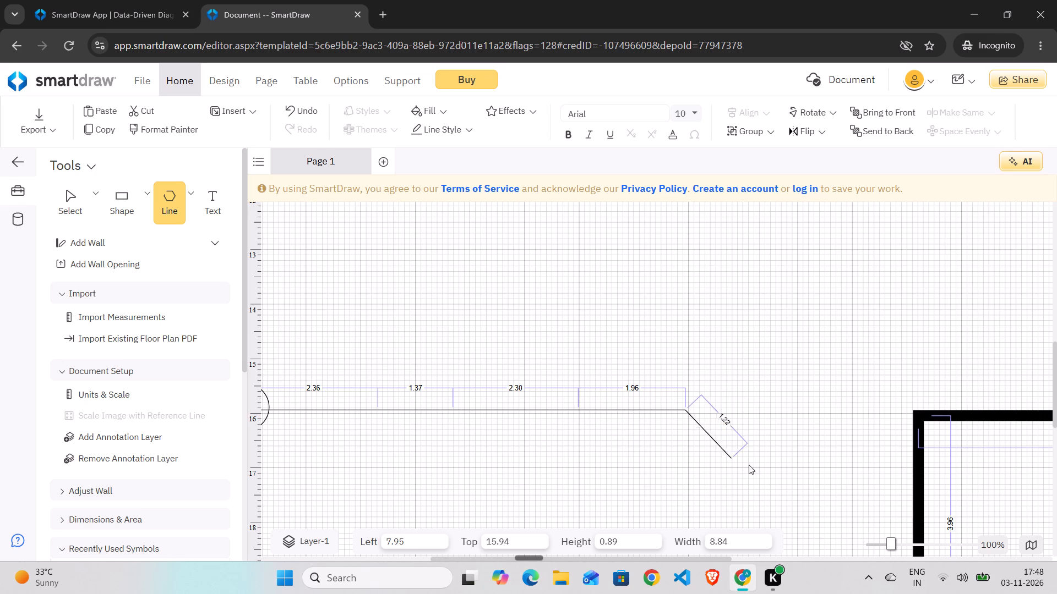
Continue the partition with a diagonal about 1.89 long, a vertical about 2.75 down to the outer wall, and about 2.36 left along it.
scroll(766, 507, "down", 1)
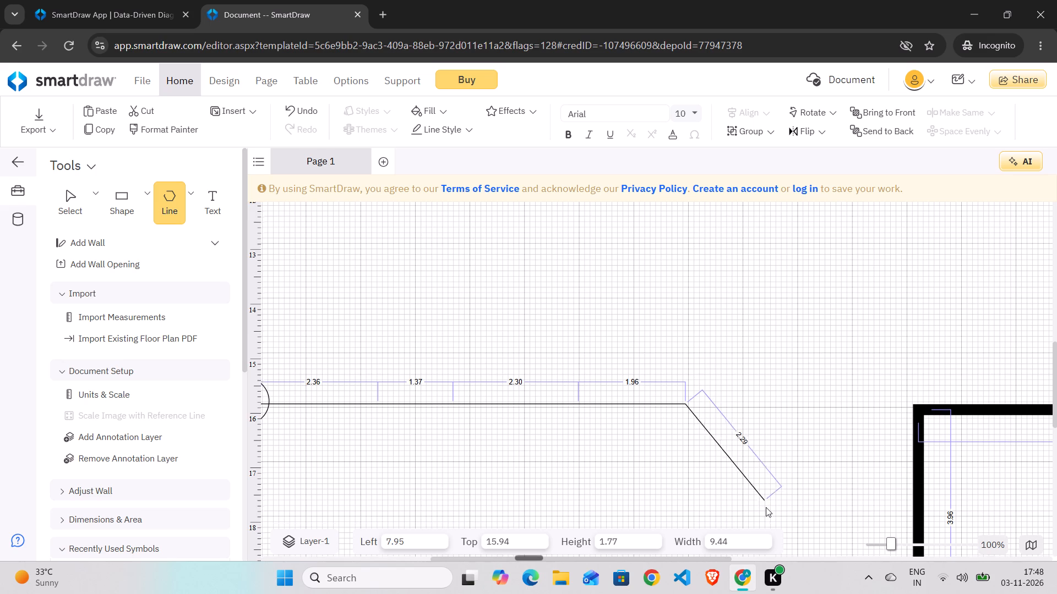
scroll(766, 507, "down", 1)
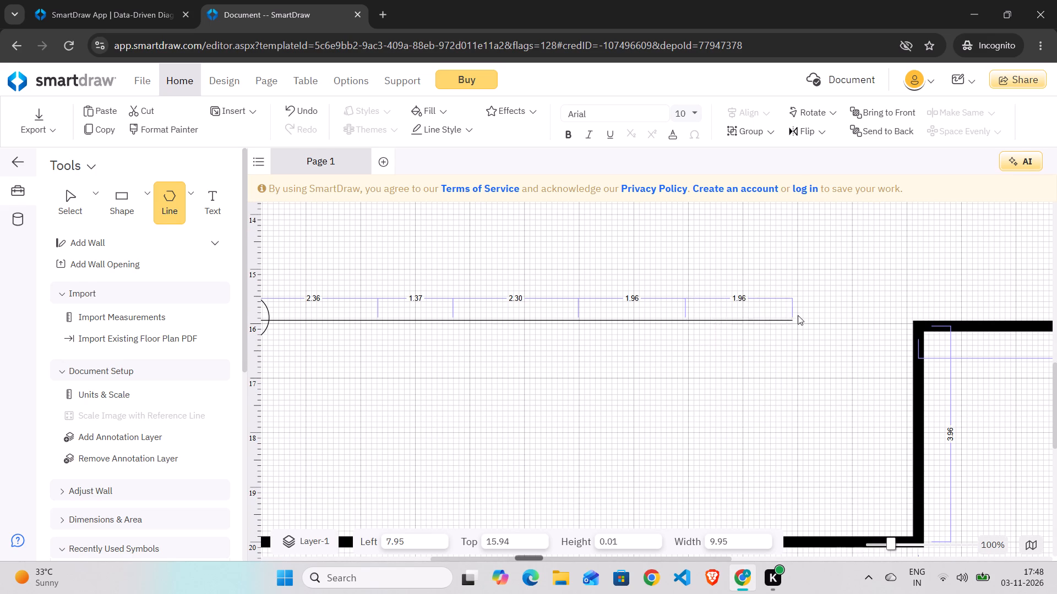
left_click(762, 389)
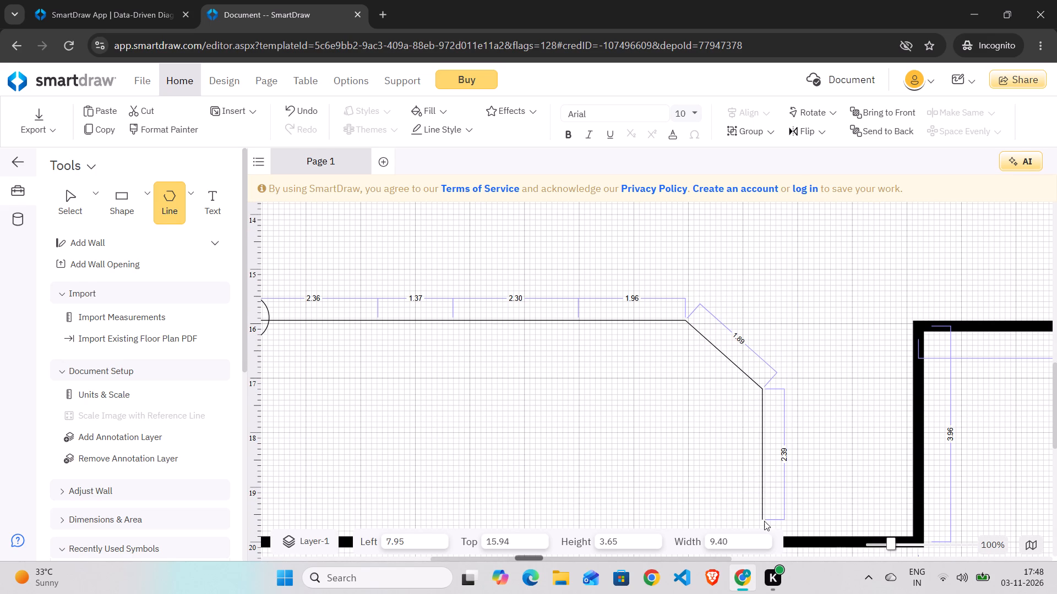
scroll(764, 521, "down", 1)
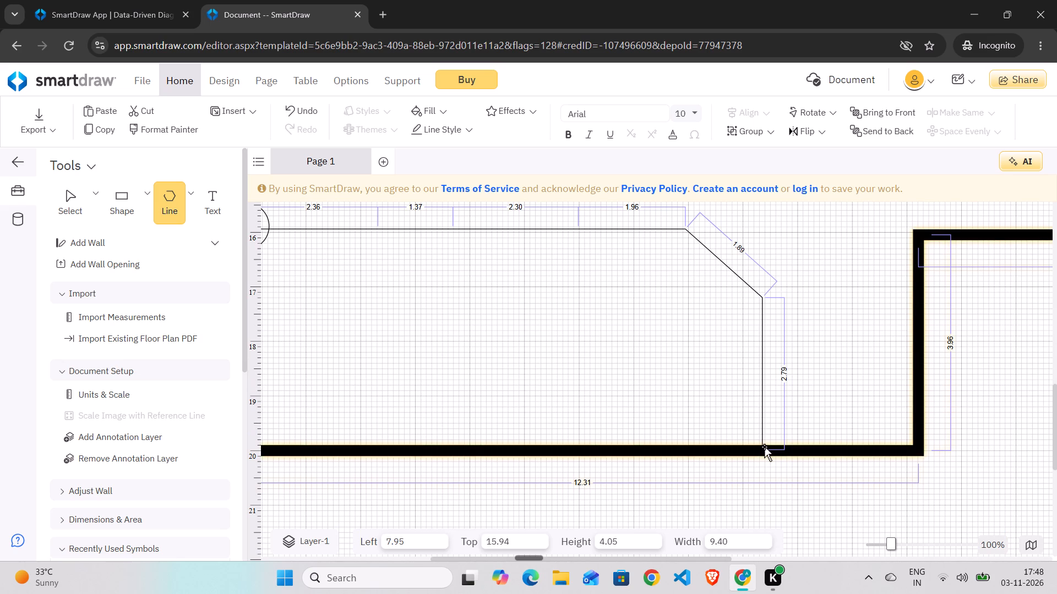
left_click(764, 447)
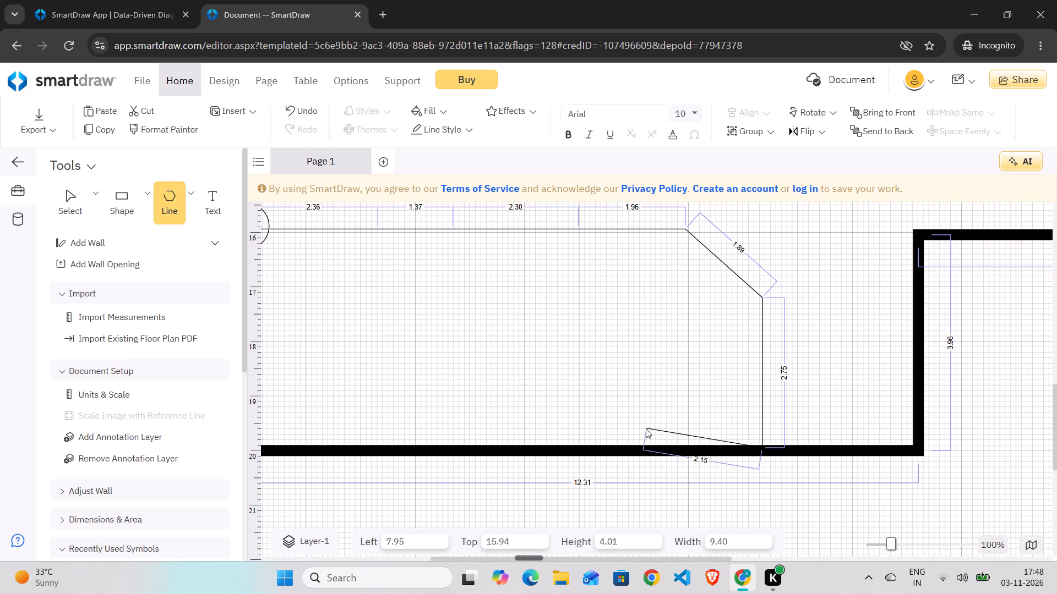
triple_click(630, 446)
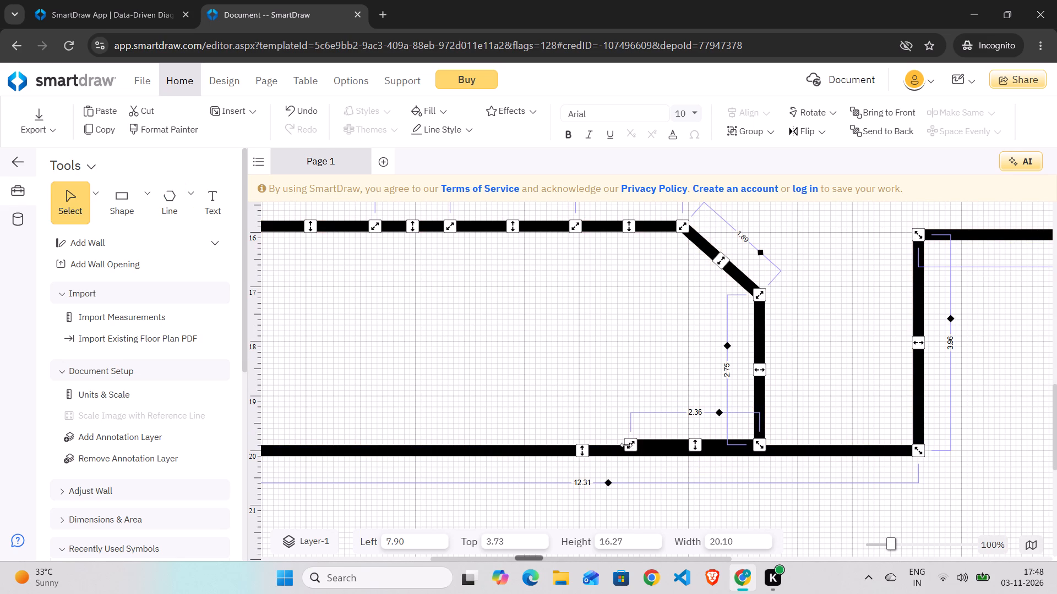
Add a wall opening to the partition's vertical segment just below the diagonal, and widen it to about 1.81.
left_click(149, 268)
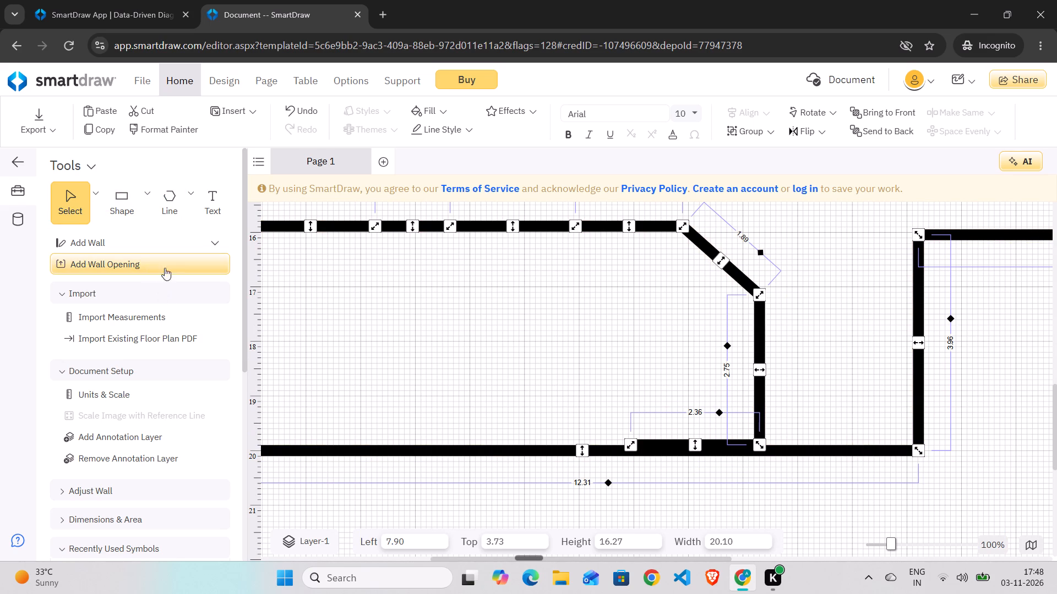
left_click(766, 331)
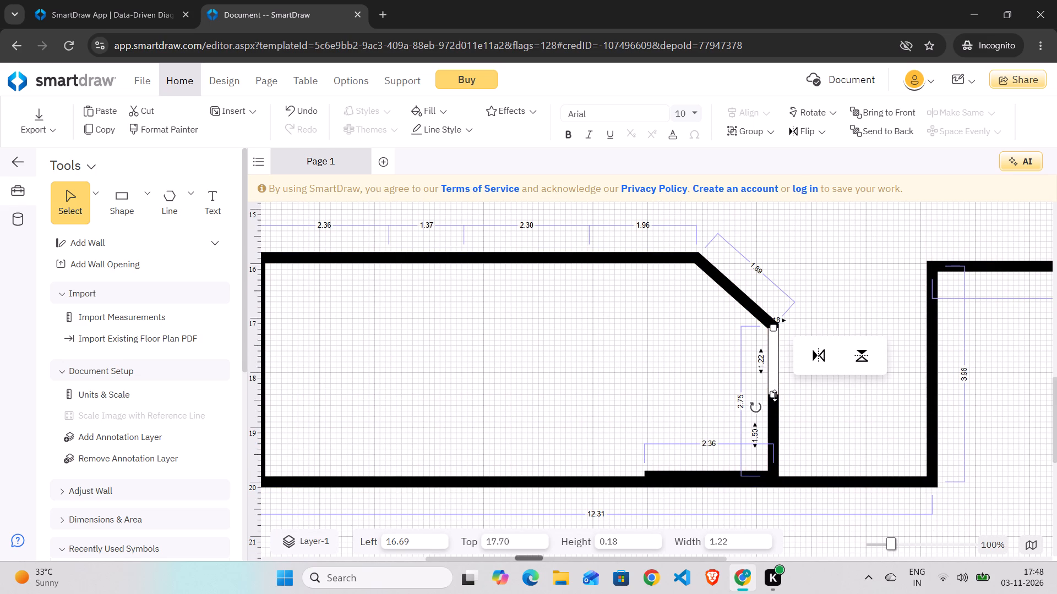
left_click_drag(775, 397, 775, 426)
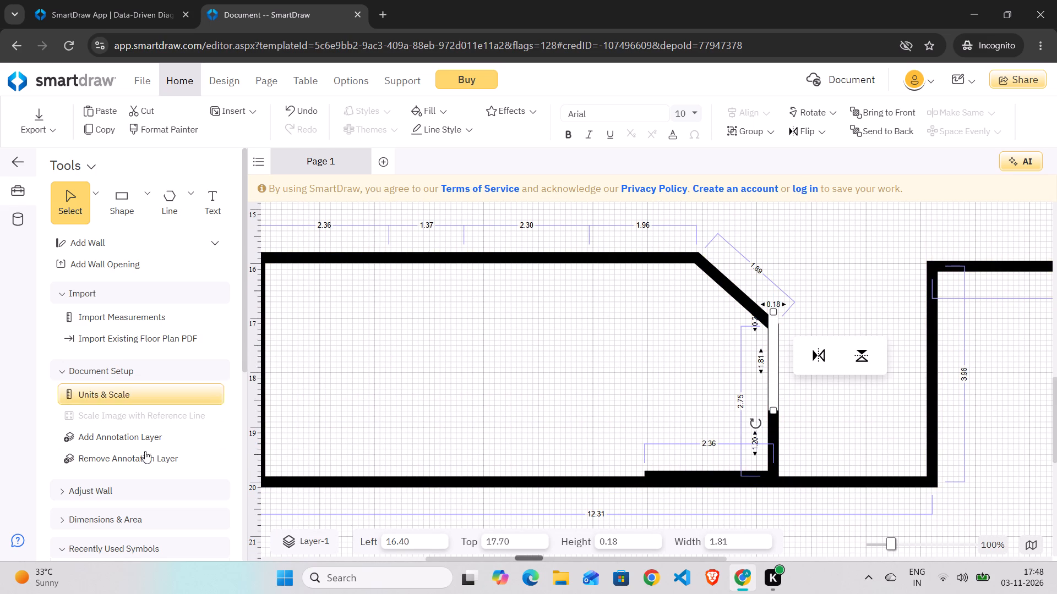
Search the symbols for "conference" and place the oval conference table with chairs, about 4.97 by 3.41, in the new bottom room.
scroll(121, 471, "down", 7)
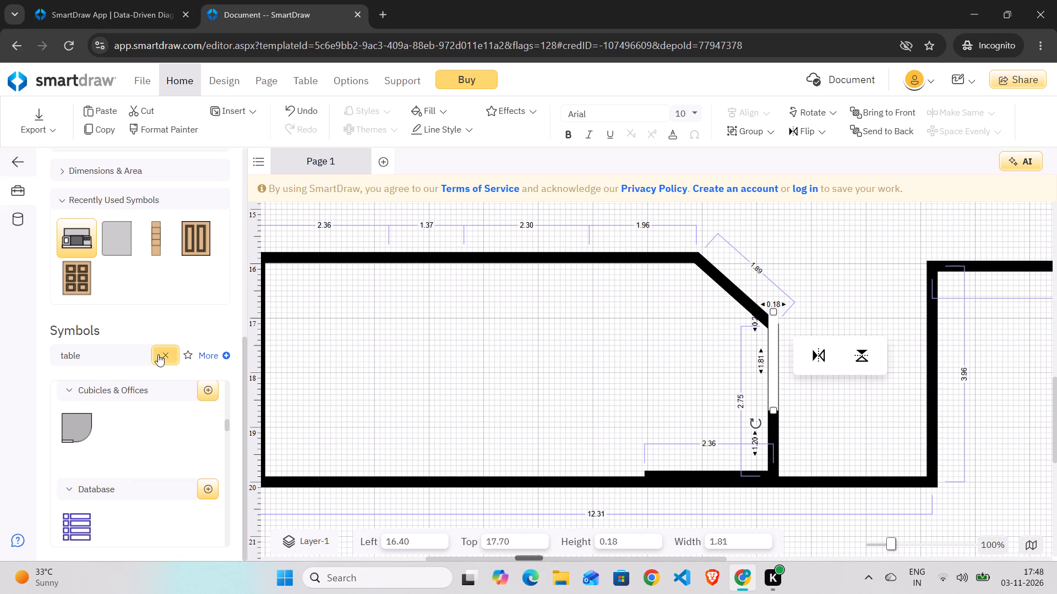
left_click(158, 354)
key("c")
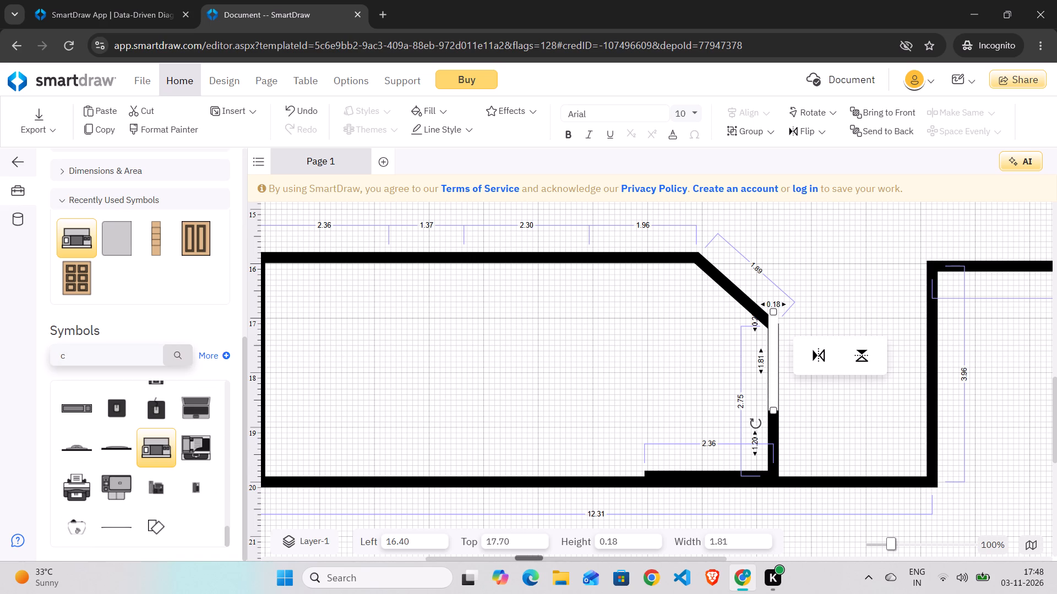
type("onference")
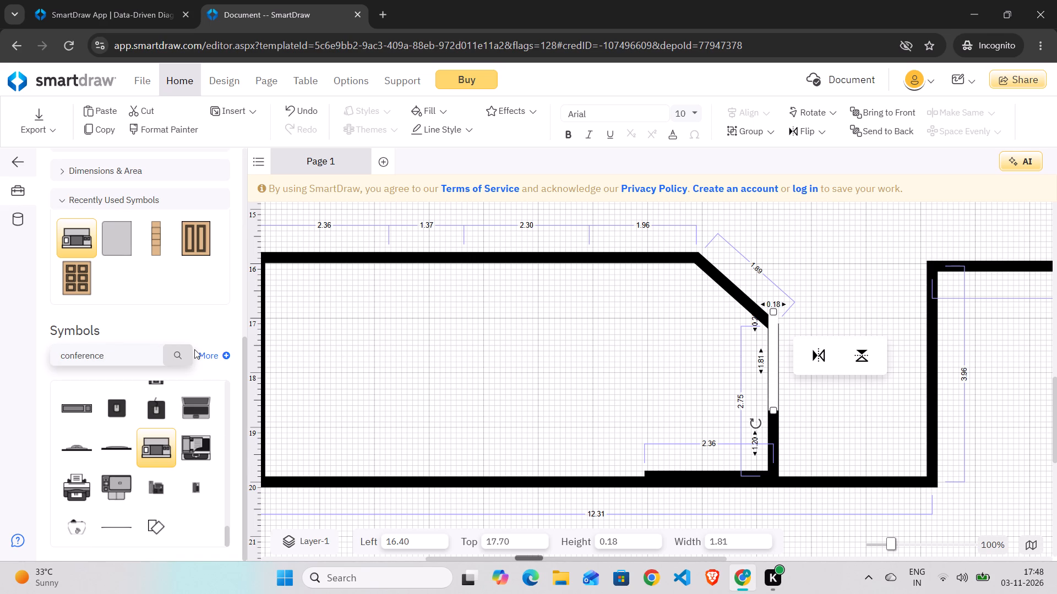
left_click(191, 348)
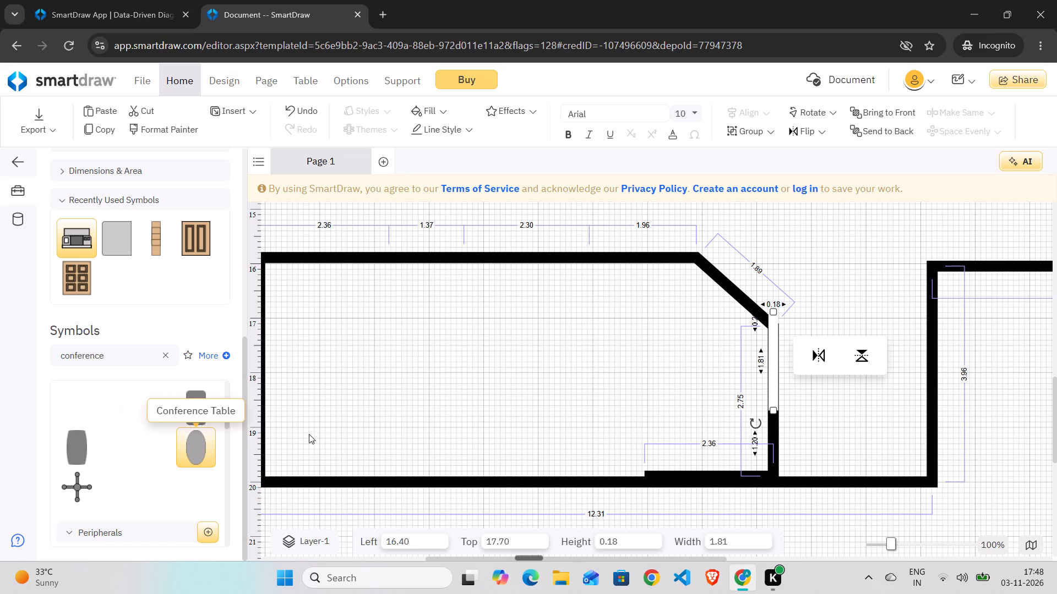
scroll(139, 465, "up", 1)
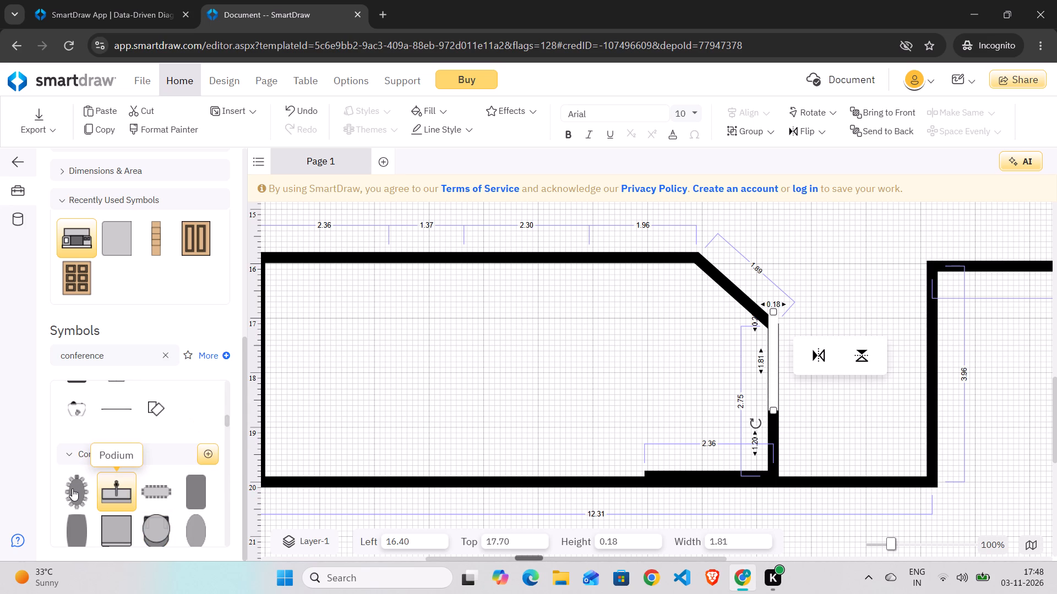
left_click(72, 488)
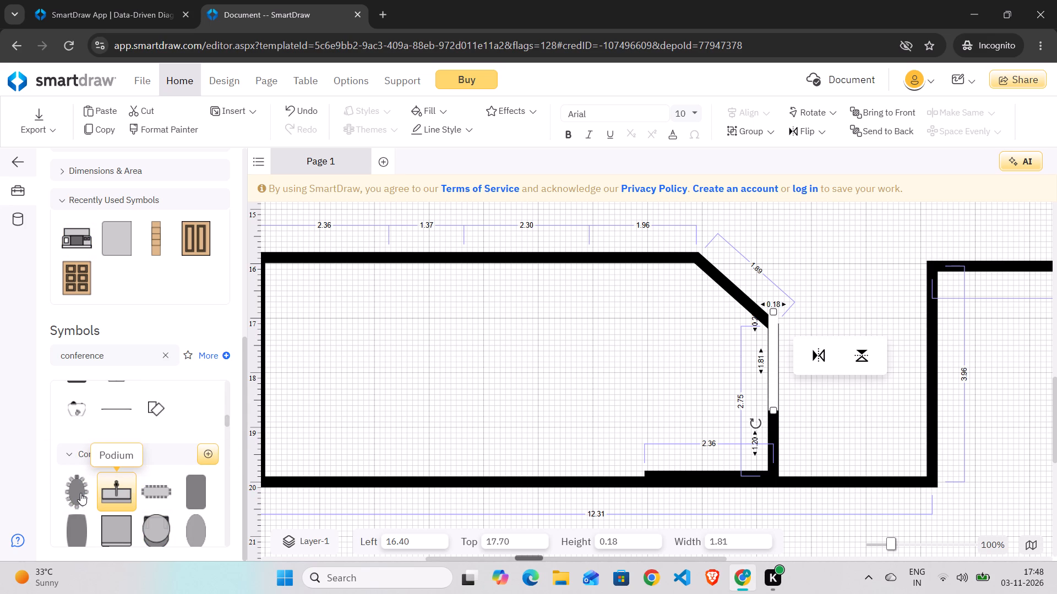
left_click(77, 496)
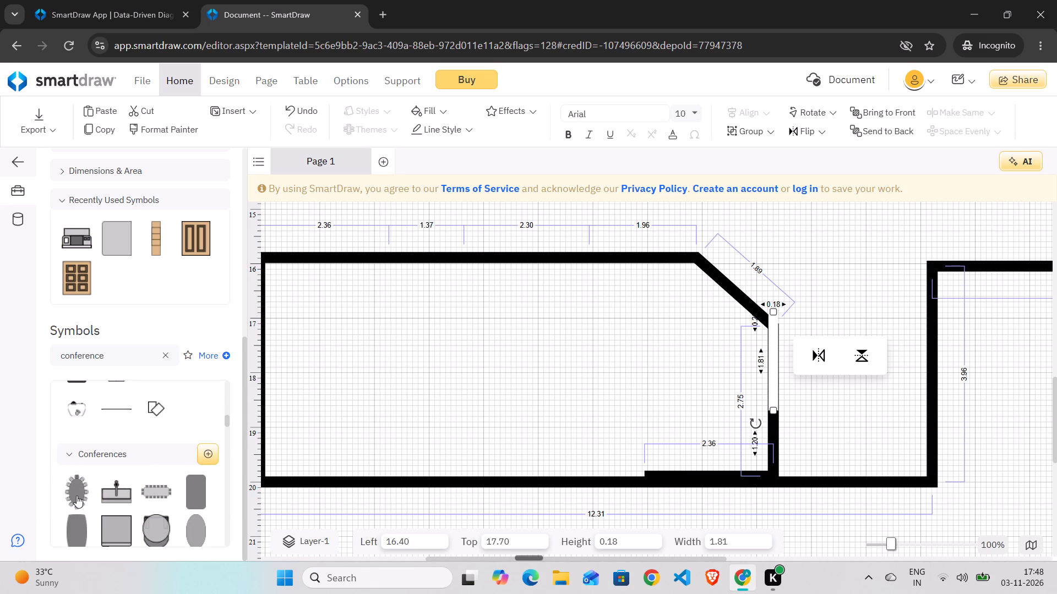
left_click(77, 496)
left_click_drag(78, 503, 456, 388)
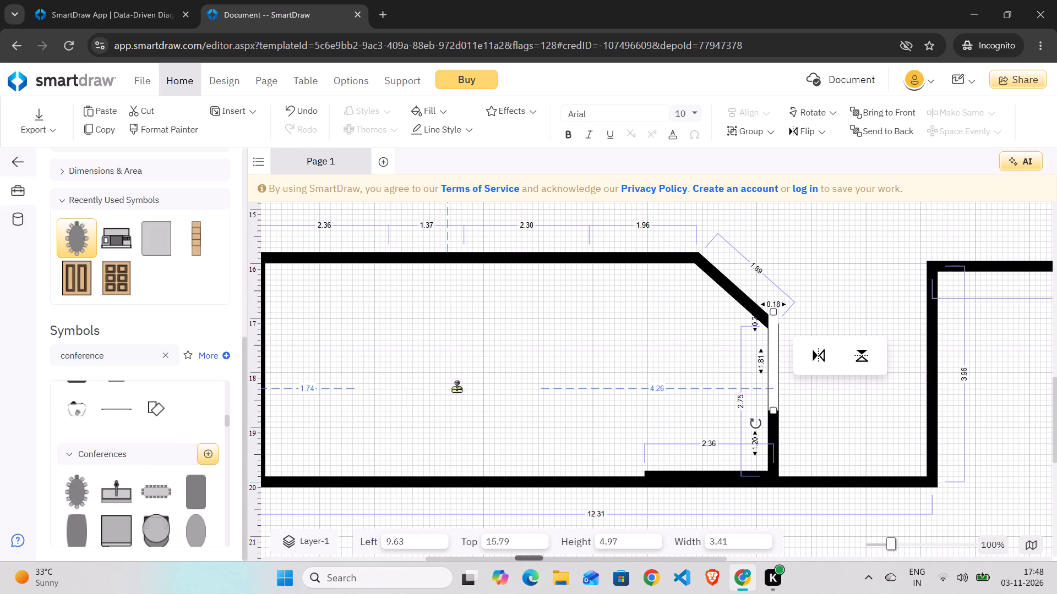
left_click_drag(456, 388, 481, 385)
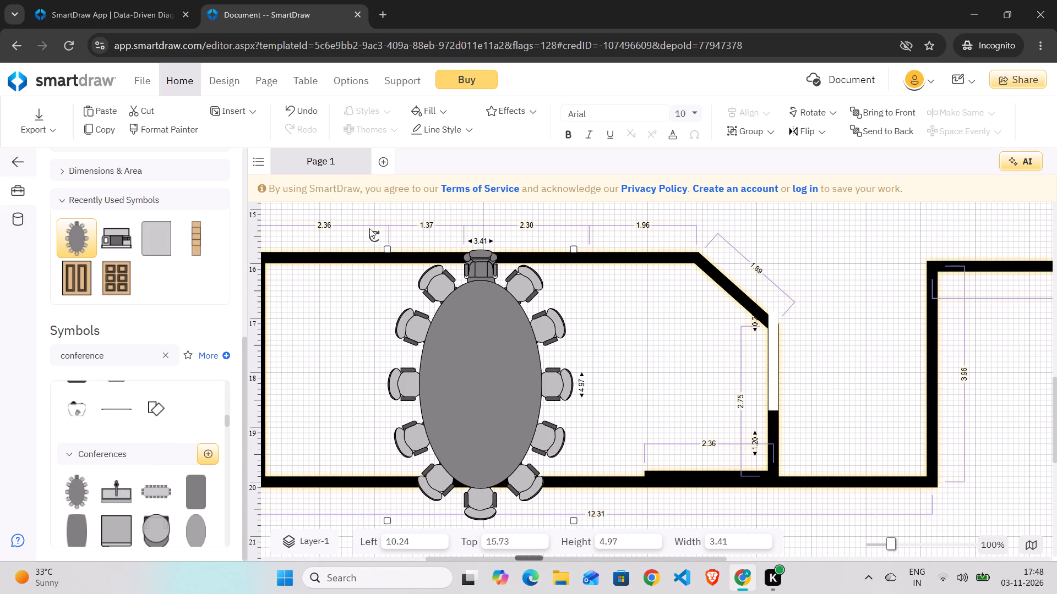
Rotate the conference table 90° to lie horizontally, and position it between the room's walls at about Left 10.23, Top 15.47.
left_click_drag(377, 235, 422, 428)
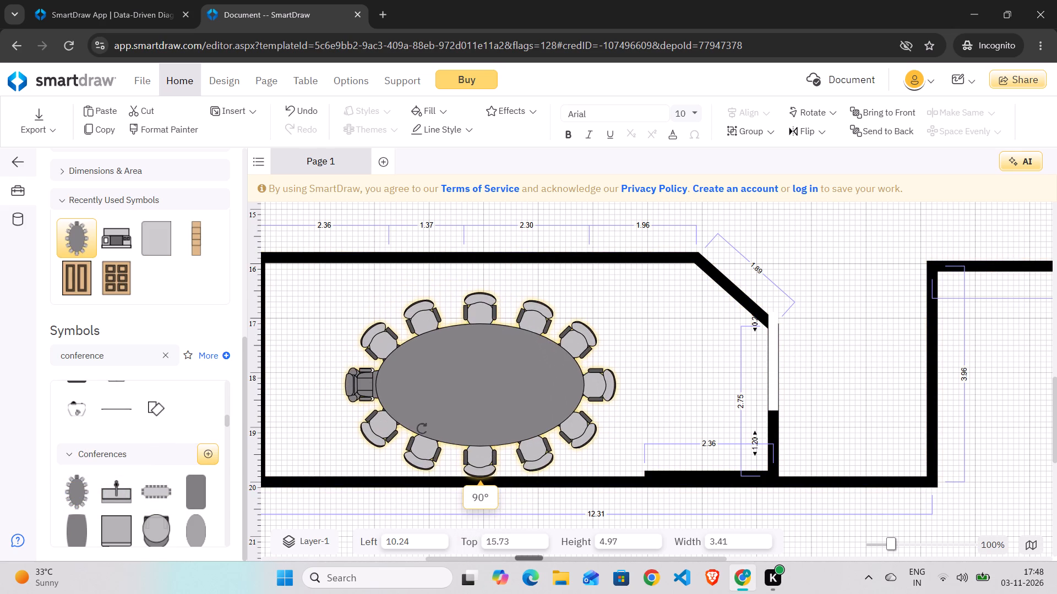
left_click_drag(422, 428, 417, 429)
left_click_drag(456, 393, 456, 379)
Move the oval conference table slightly further into the room, to about Left 10.75, Top 15.43.
scroll(456, 379, "right", 1)
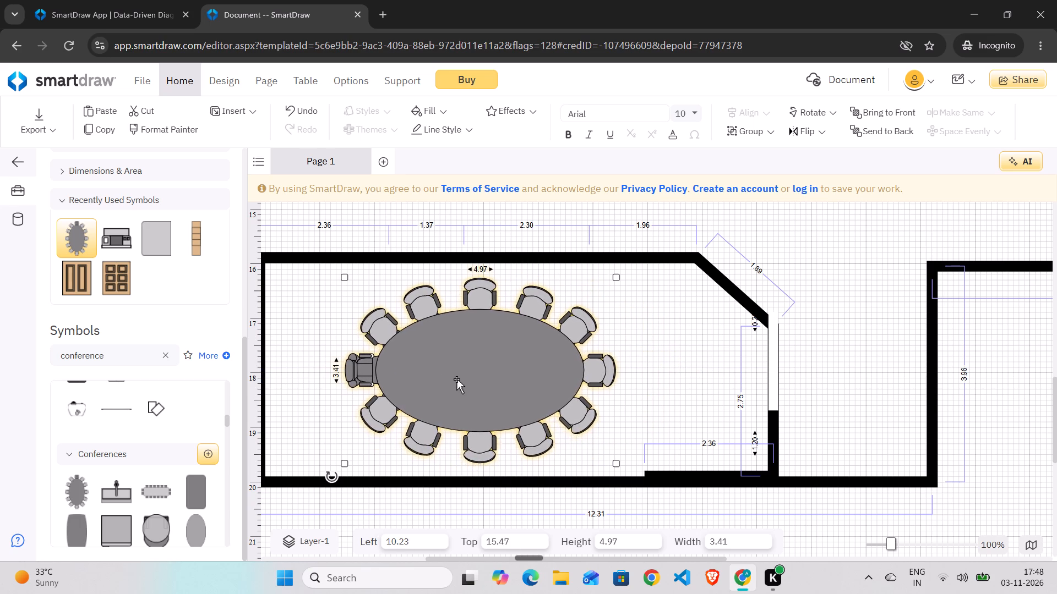
scroll(456, 379, "right", 1)
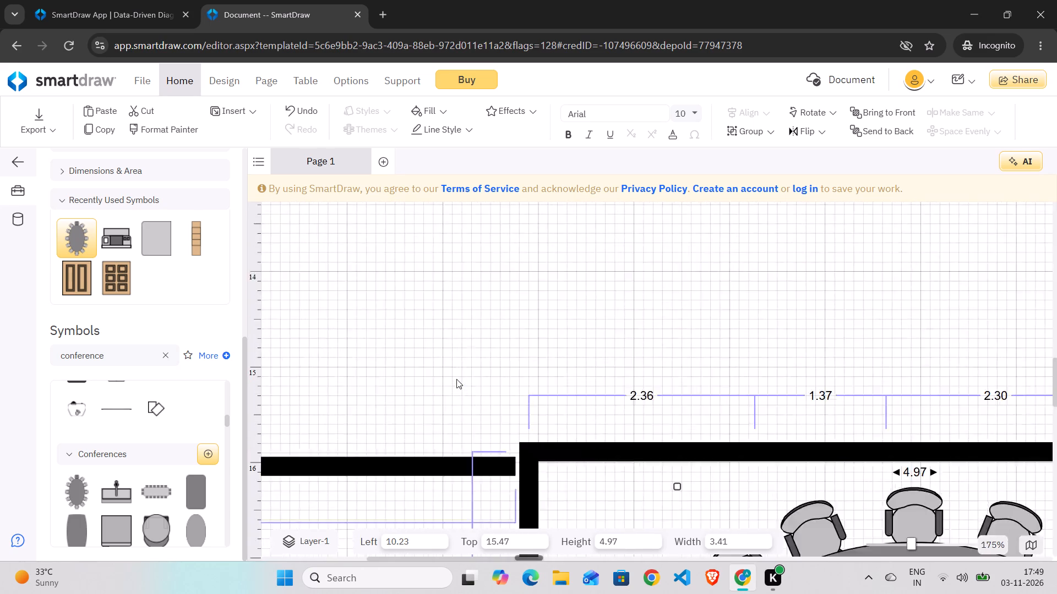
scroll(531, 402, "down", 1)
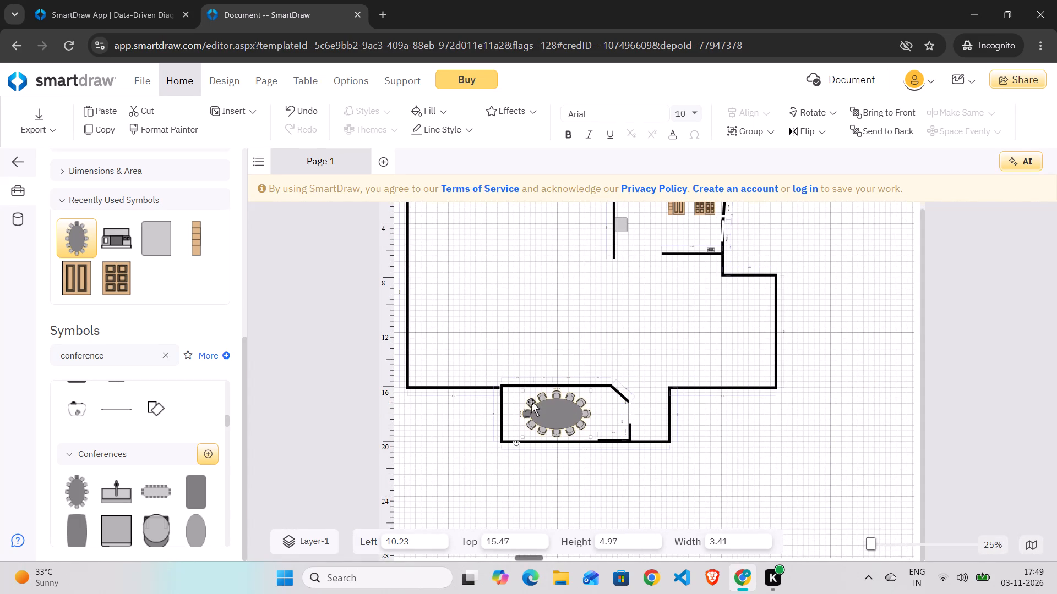
scroll(221, 483, "down", 1)
scroll(166, 487, "down", 1)
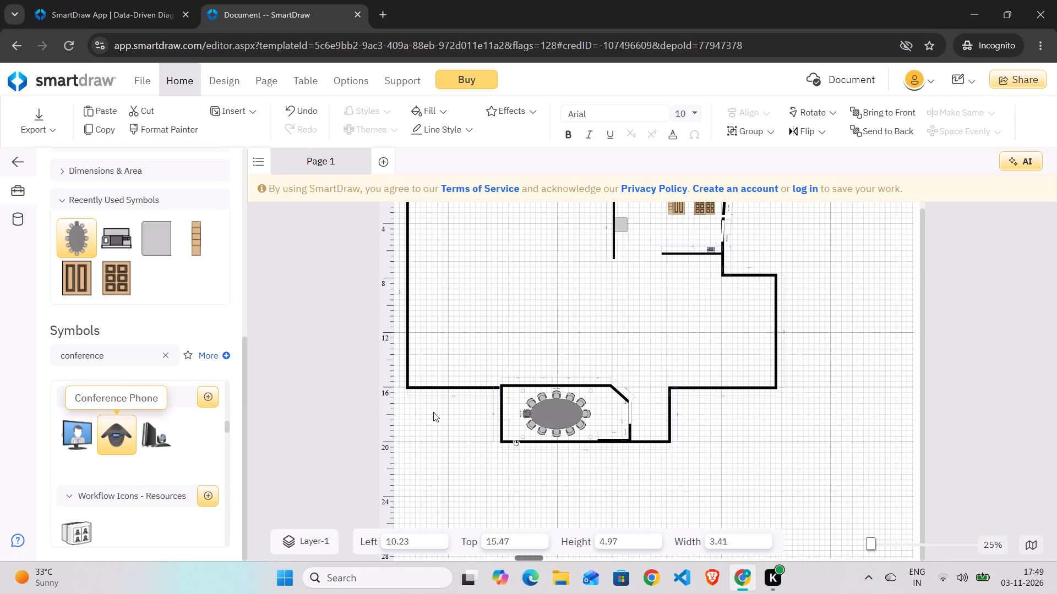
left_click(560, 406)
left_click_drag(558, 409, 572, 411)
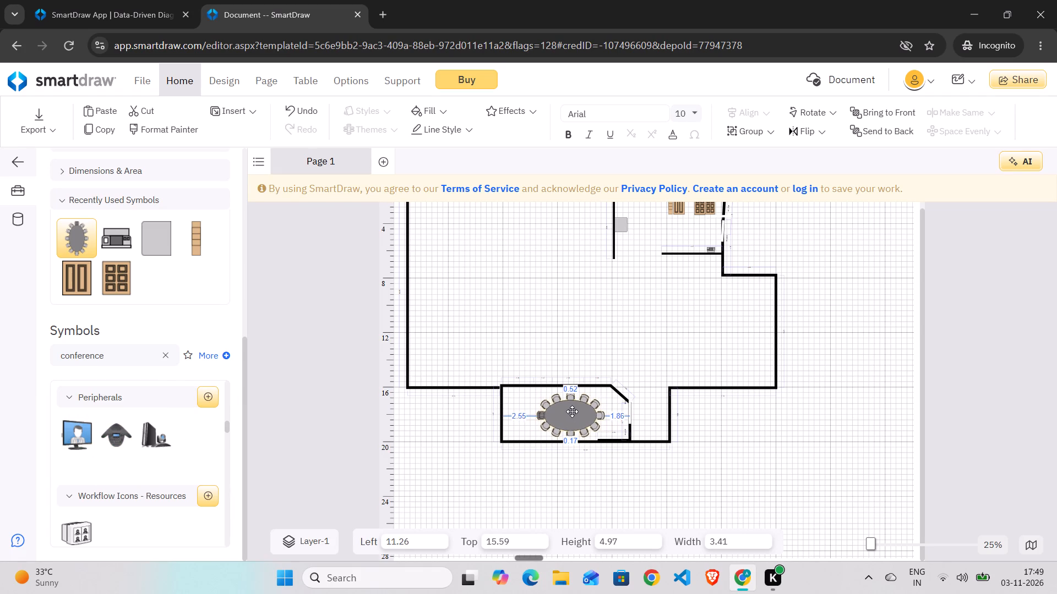
left_click_drag(572, 411, 565, 409)
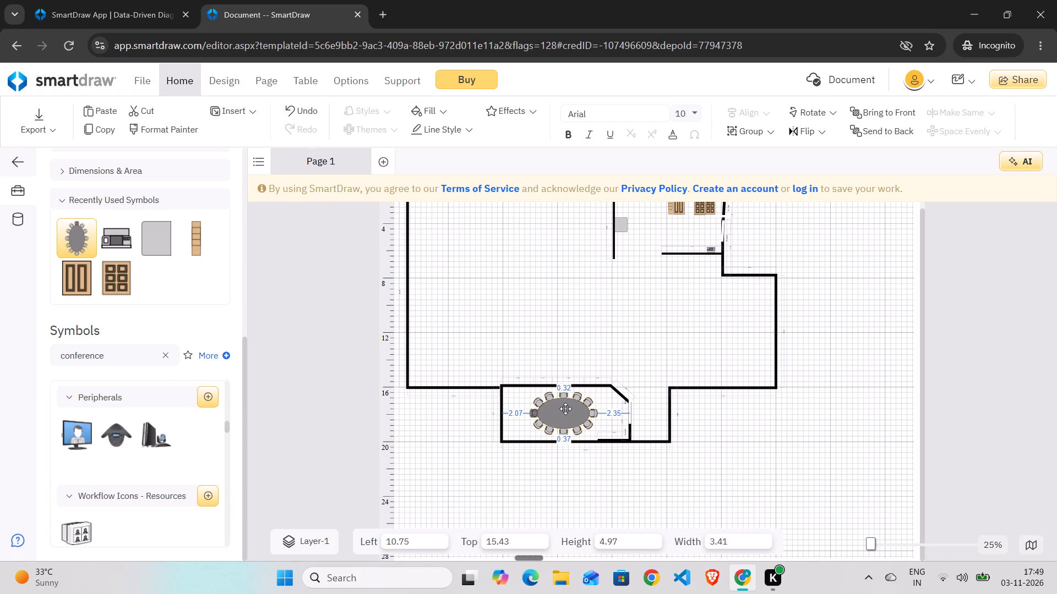
Place the Video Conference symbol in the conference room, shrink it to about 0.82 by 0.84, and set it against the left wall.
left_click(90, 432)
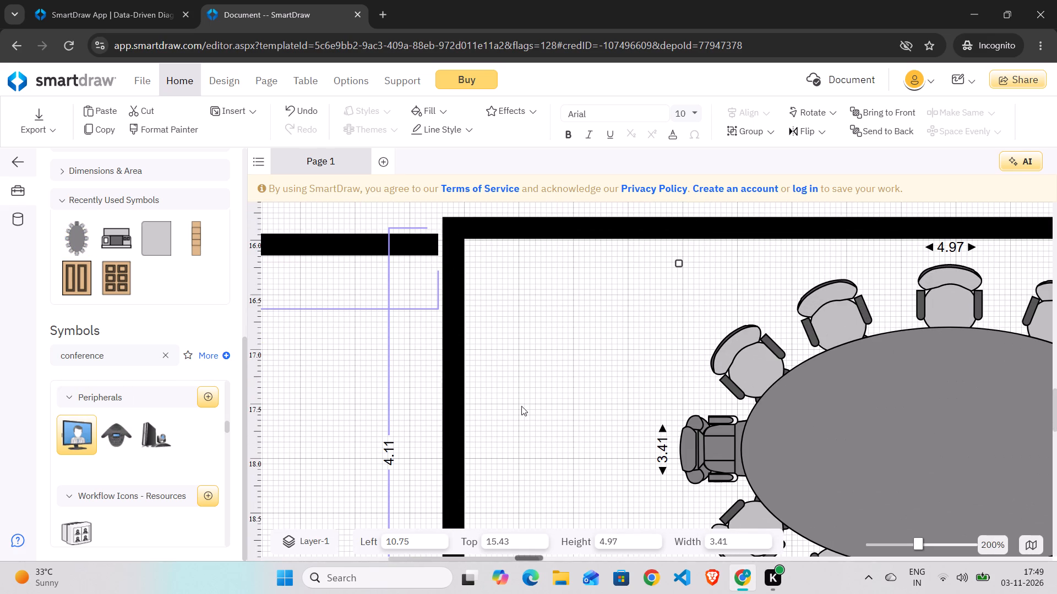
scroll(521, 406, "down", 2)
scroll(521, 406, "left", 1)
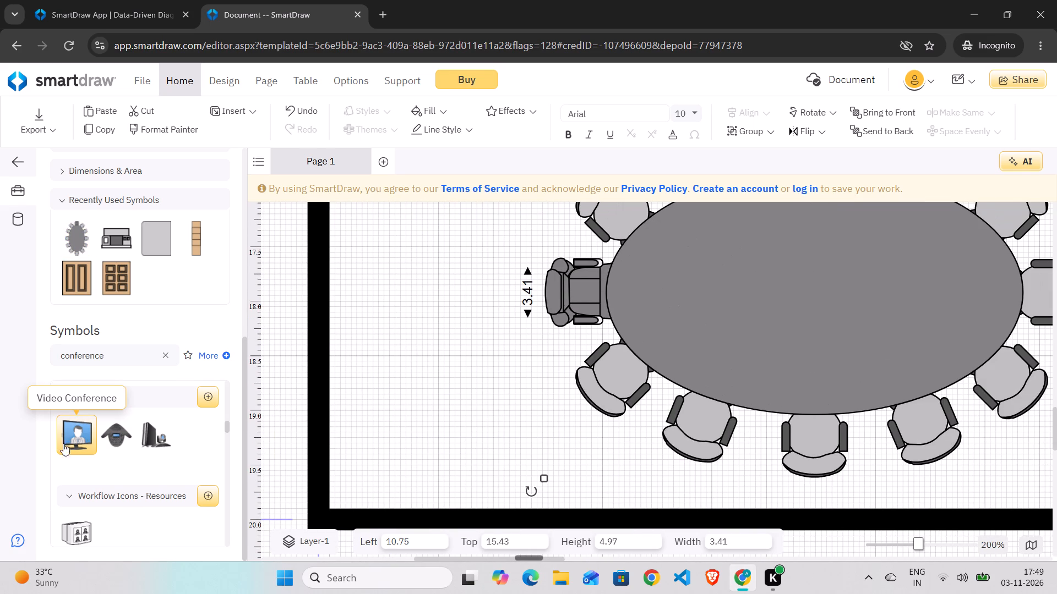
left_click_drag(75, 432, 260, 402)
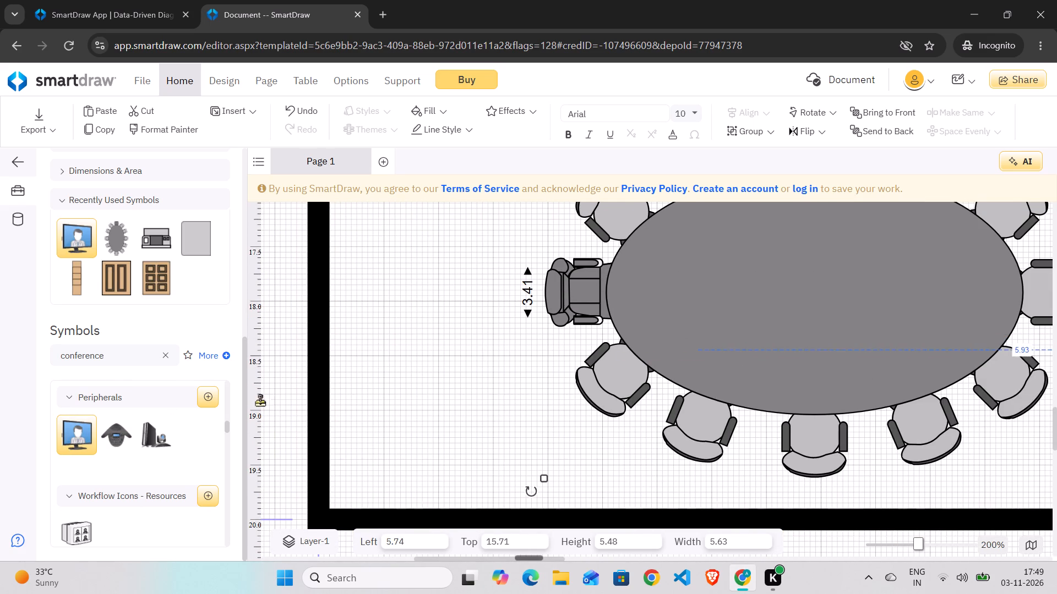
left_click_drag(260, 402, 353, 370)
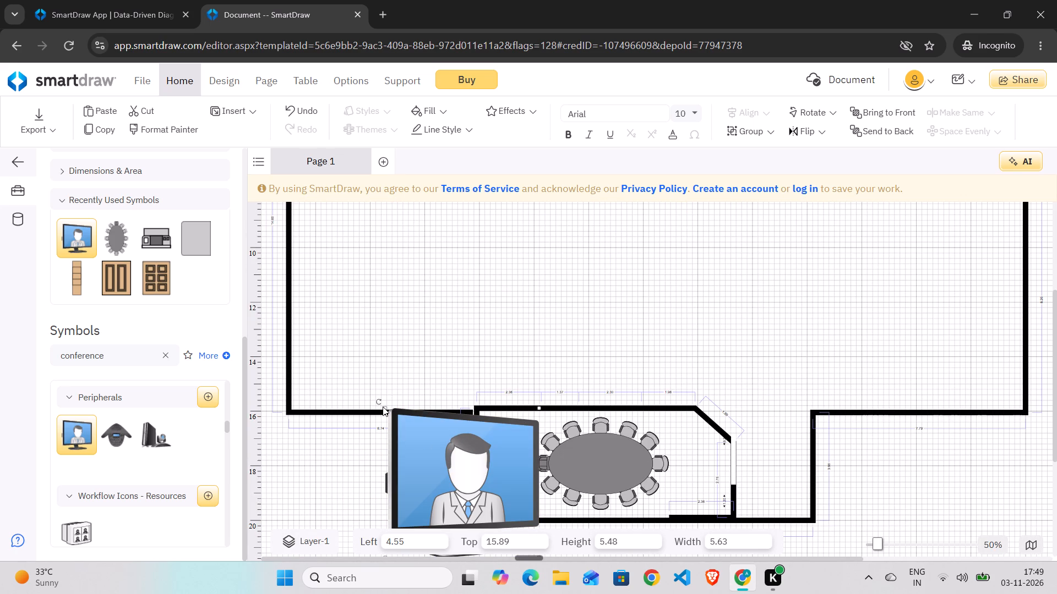
left_click_drag(386, 408, 496, 476)
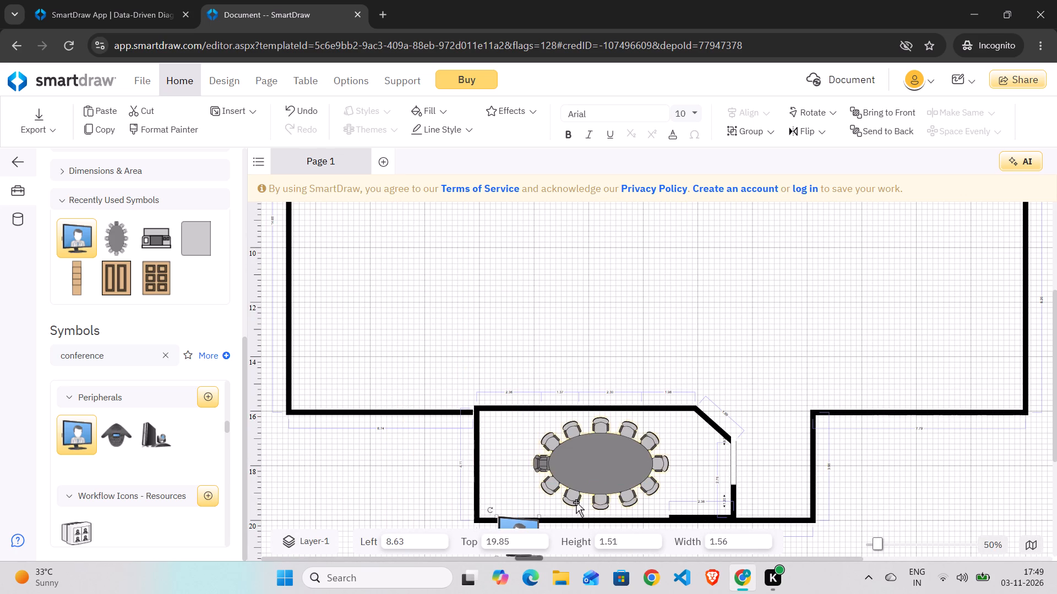
scroll(576, 502, "down", 1)
left_click_drag(528, 438, 506, 369)
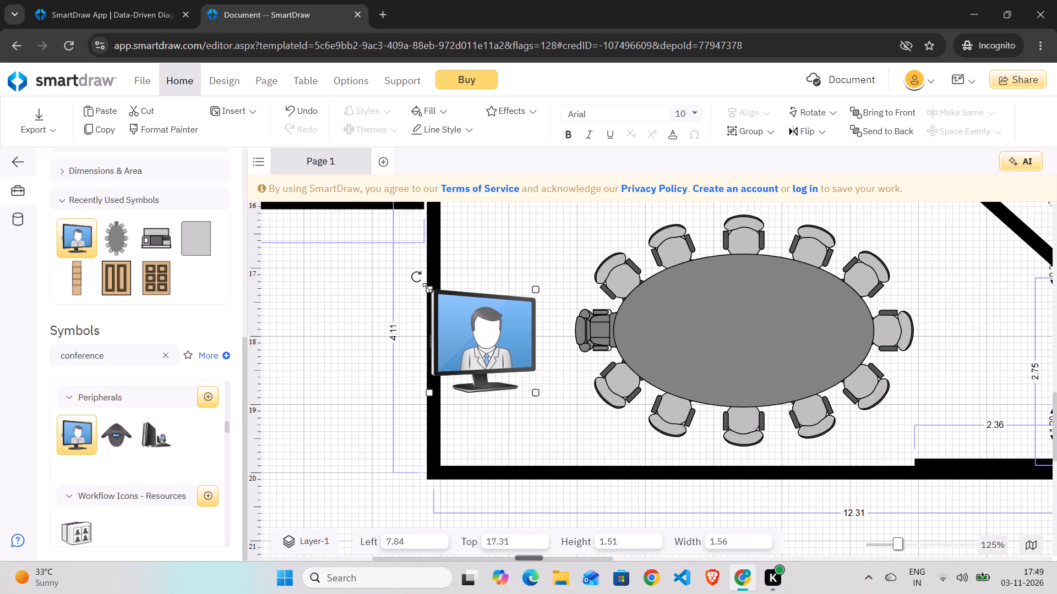
left_click_drag(429, 290, 478, 322)
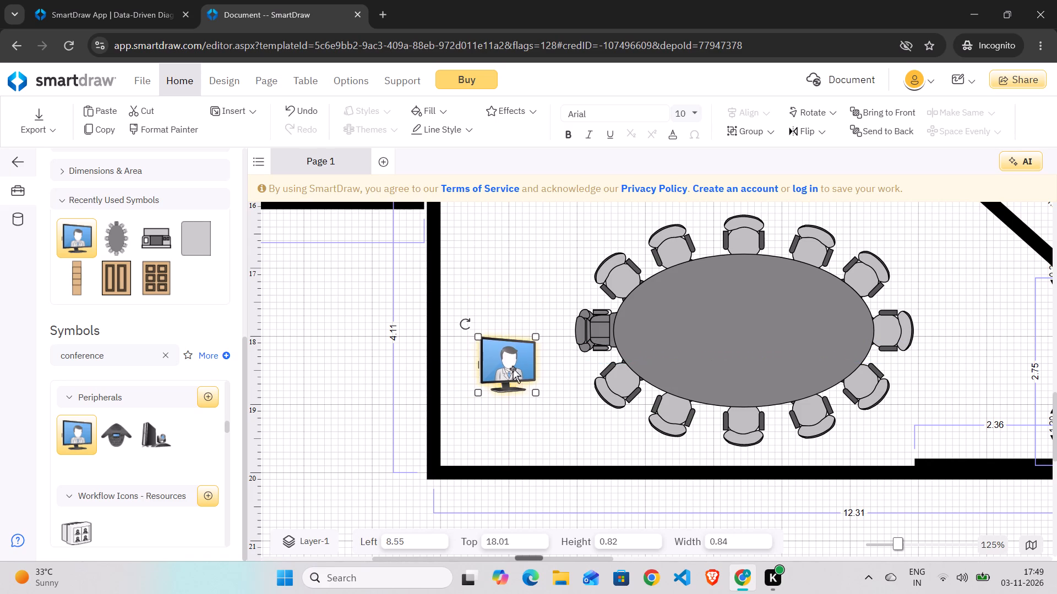
left_click_drag(498, 355, 460, 313)
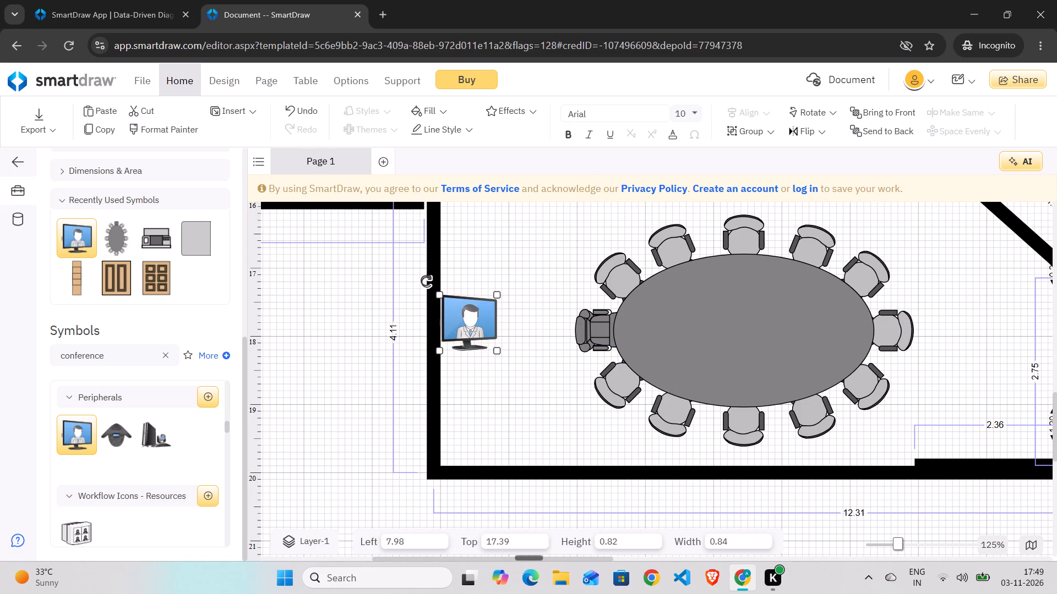
Rotate the Video Conference symbol about 90° so its base faces the table, at about Left 7.93, Top 17.41.
left_click_drag(424, 284, 435, 364)
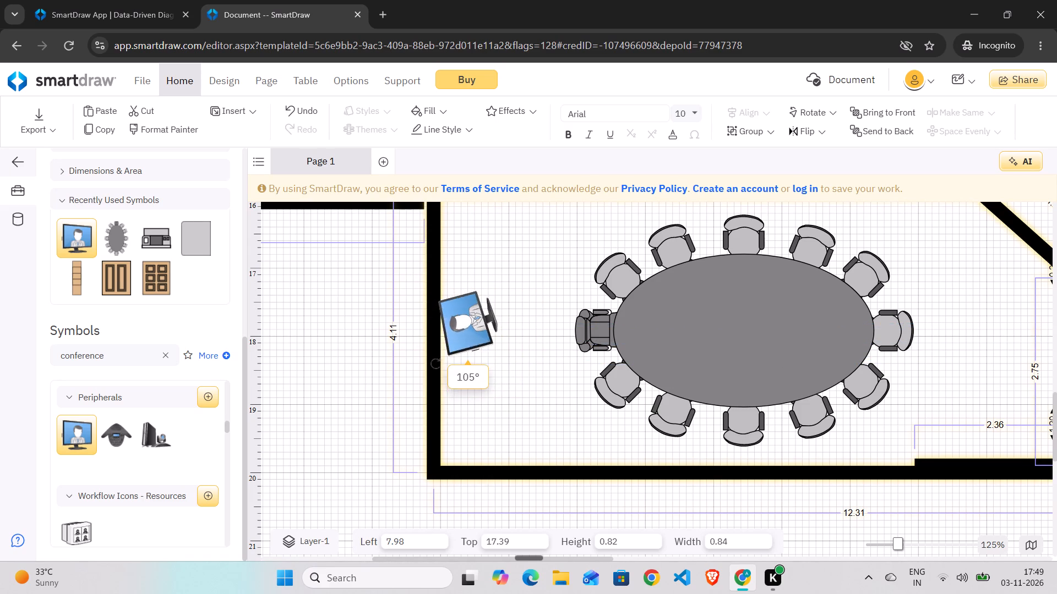
left_click_drag(435, 364, 438, 357)
left_click(461, 326)
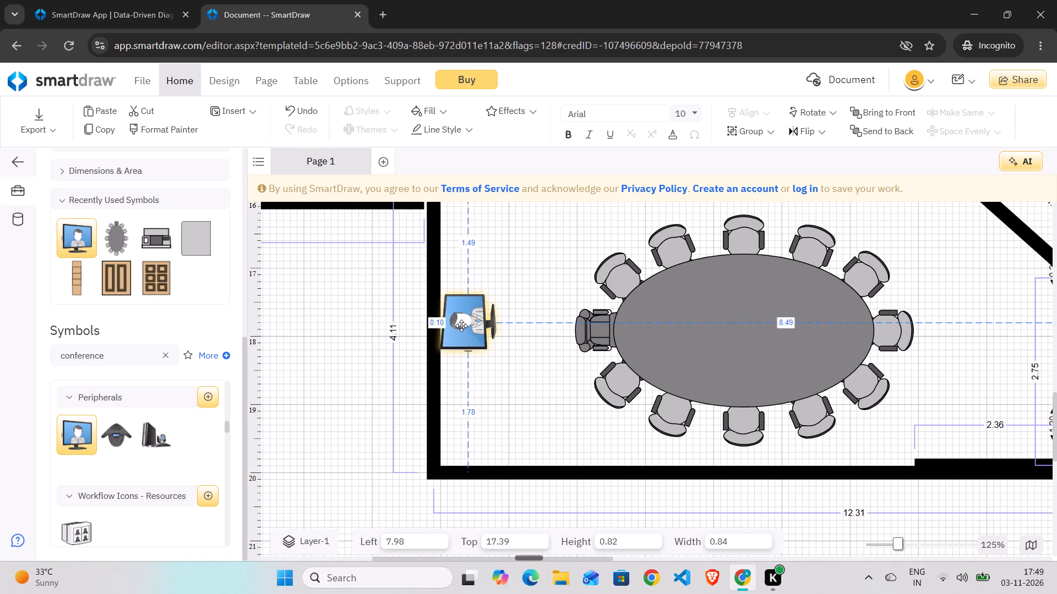
Add the CLI Video Conference System symbol, shrink it to about 1.32 by 1.57, and bring it into the room below the screen.
left_click(149, 448)
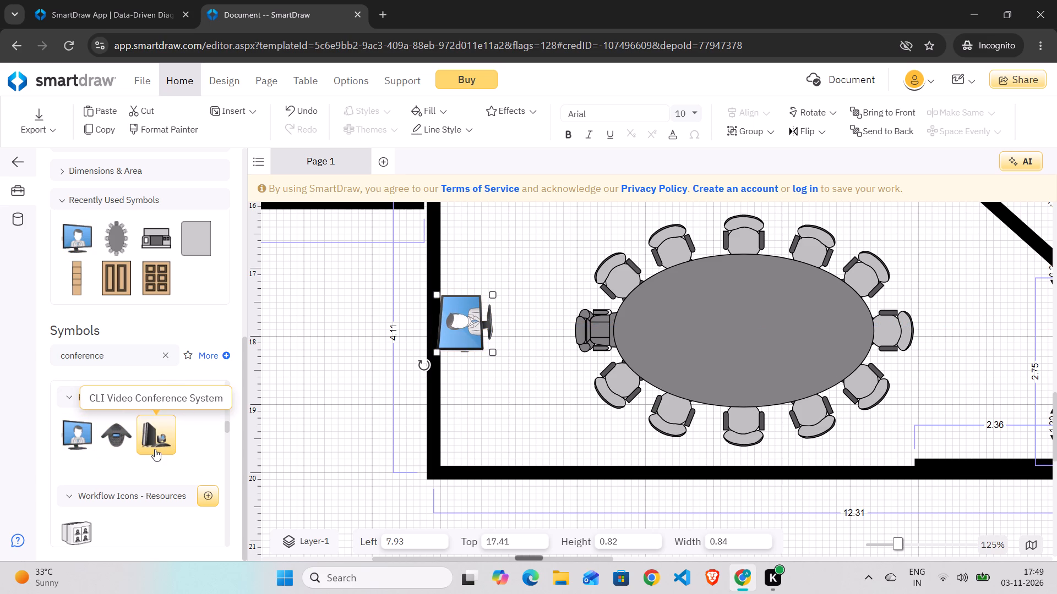
left_click_drag(152, 424, 524, 413)
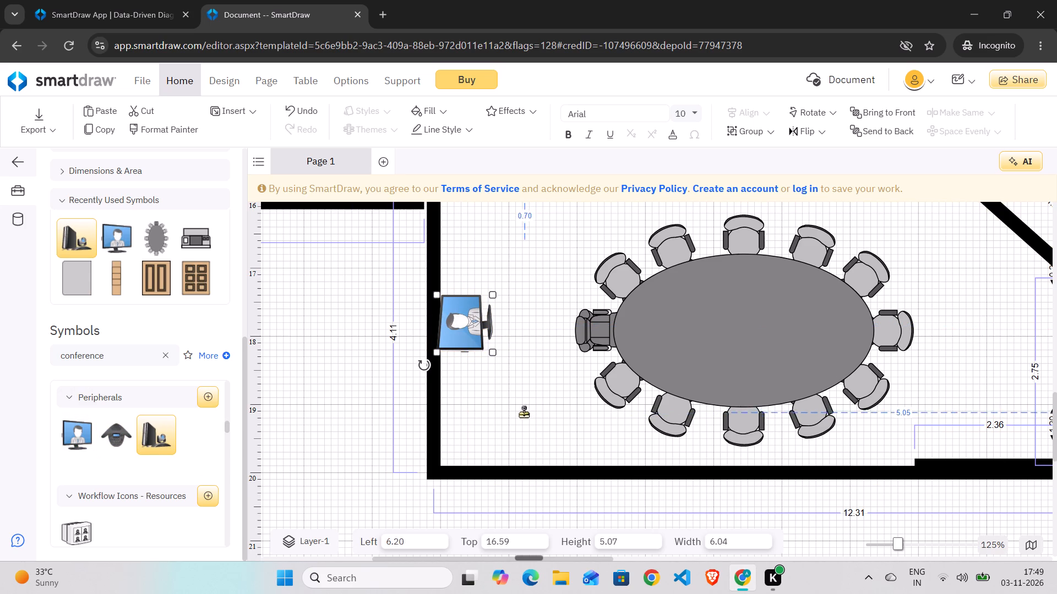
left_click_drag(524, 413, 521, 345)
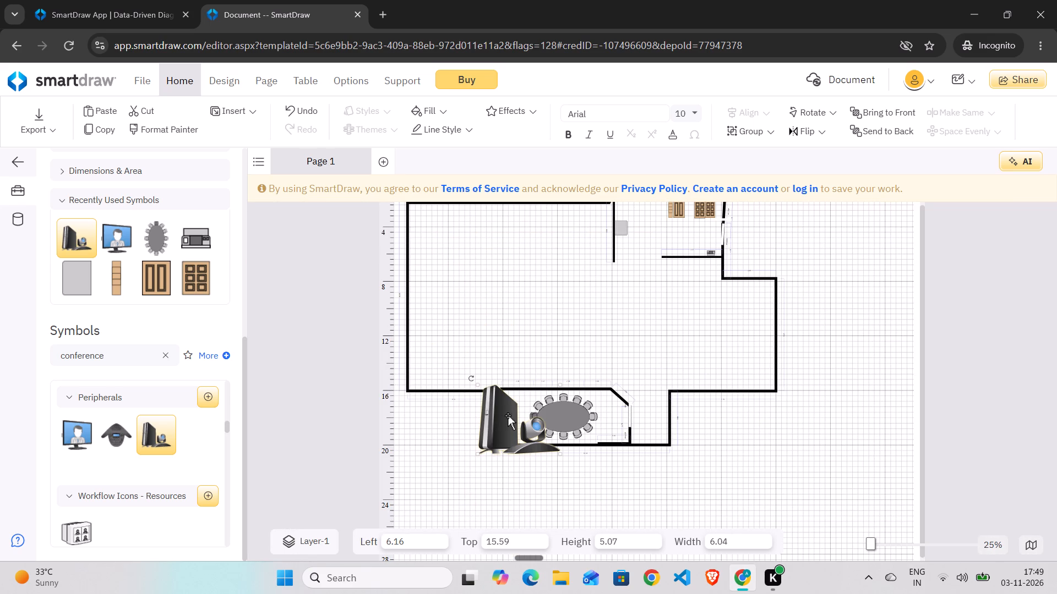
left_click(508, 415)
left_click_drag(477, 384, 538, 433)
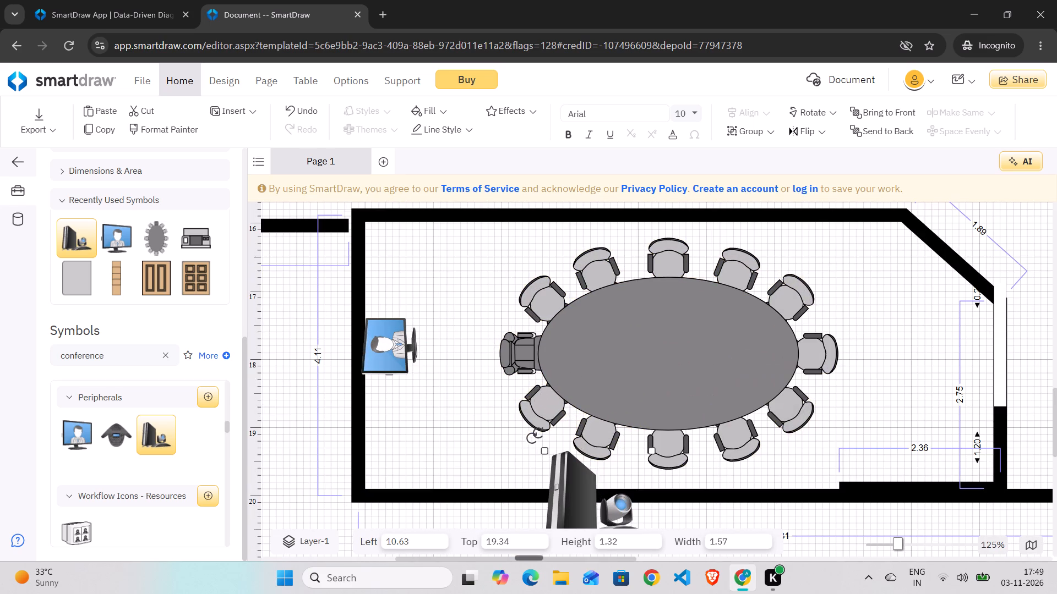
left_click_drag(592, 493, 445, 411)
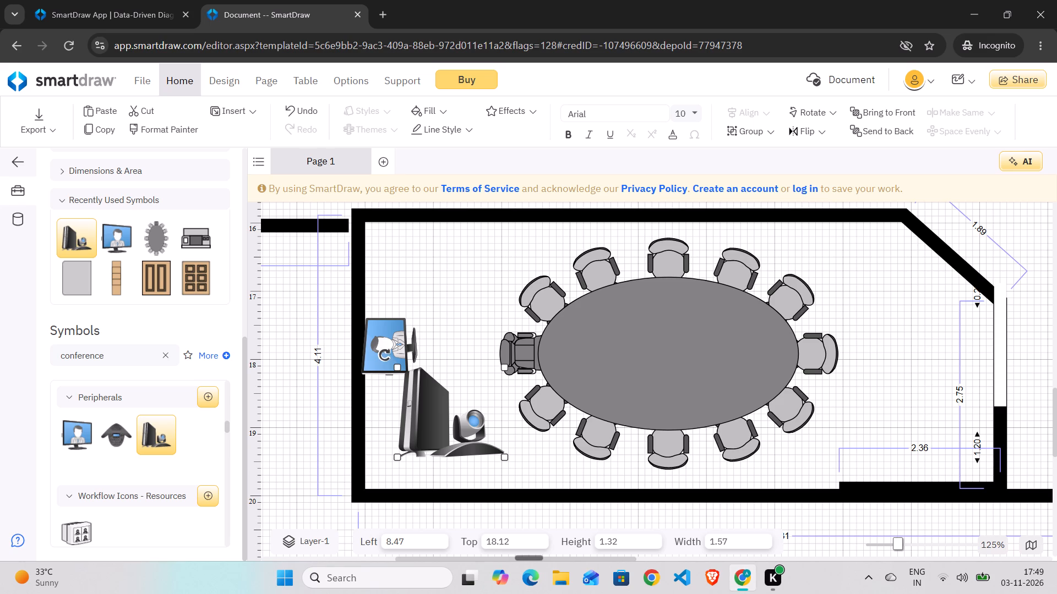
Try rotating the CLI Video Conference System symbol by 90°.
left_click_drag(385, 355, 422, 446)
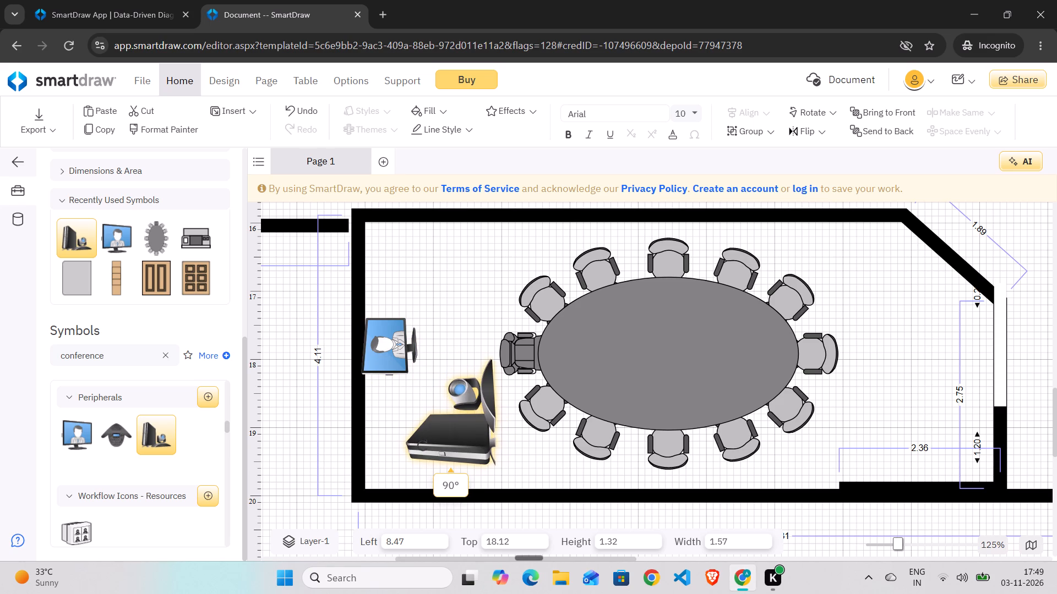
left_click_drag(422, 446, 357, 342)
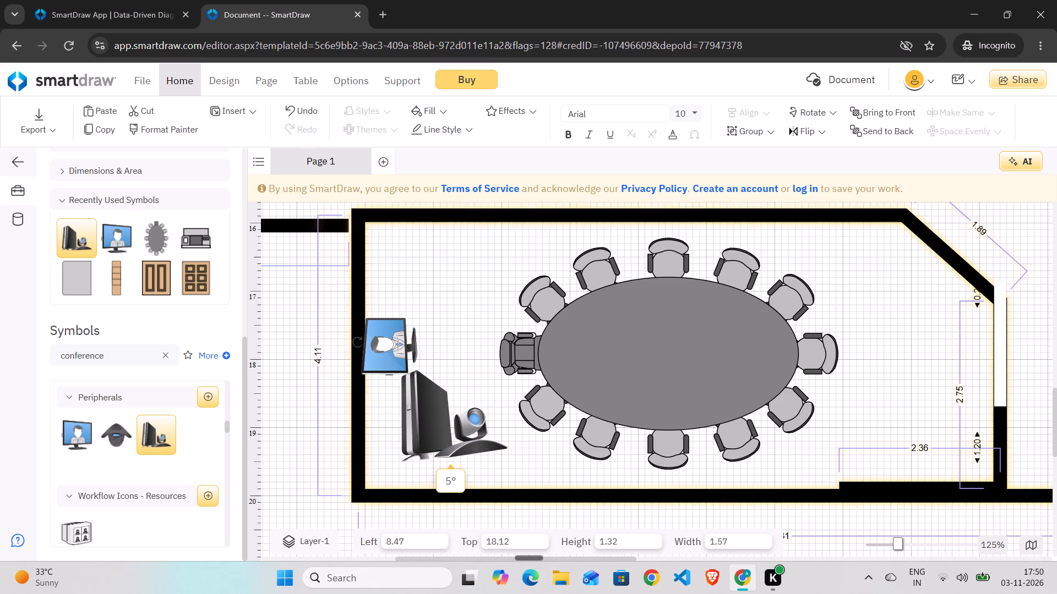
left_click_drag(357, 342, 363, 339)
Move the CLI Video Conference System into the conference room's lower-left corner, at about Left 8.10, Top 18.55.
left_click_drag(424, 392, 419, 398)
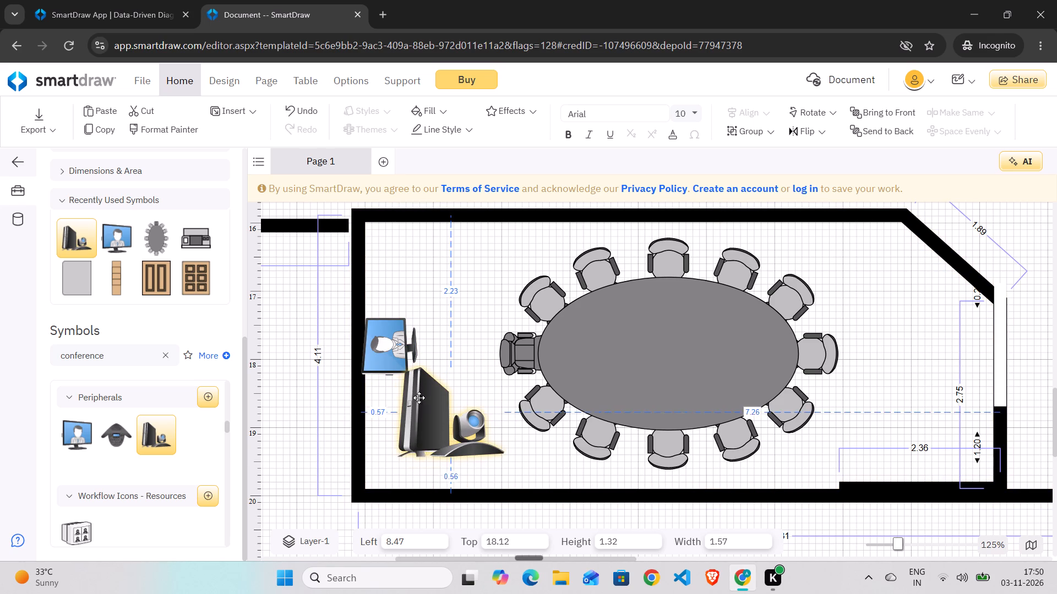
left_click_drag(419, 398, 399, 422)
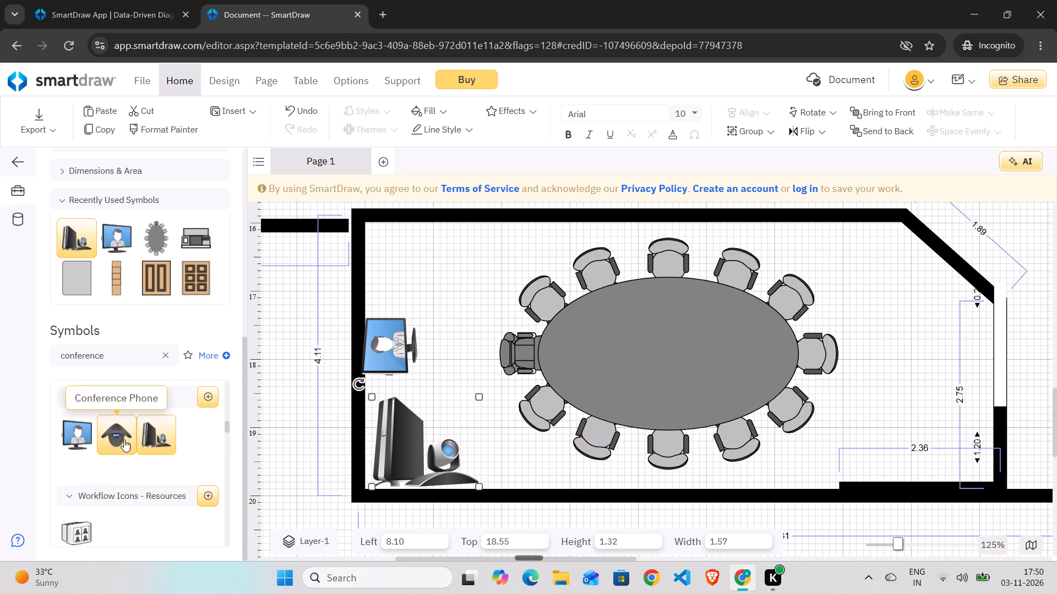
Add the Conference Phone symbol, shrink it to about 0.65 by 0.84, and place it in the room's upper-left corner at about Left 8.10, Top 16.08.
left_click(124, 439)
left_click_drag(123, 435, 264, 402)
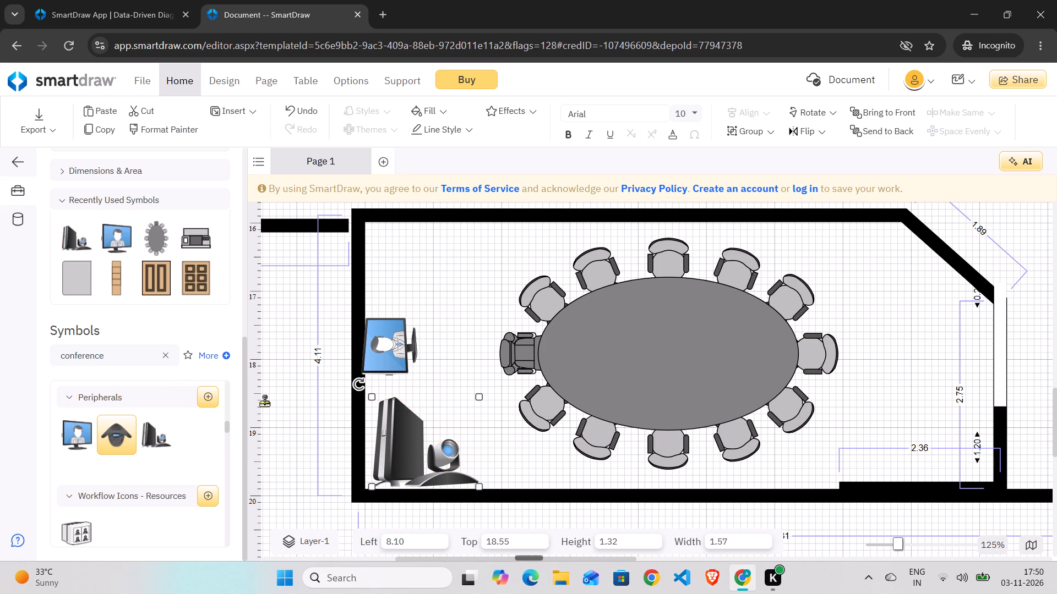
left_click_drag(264, 402, 470, 381)
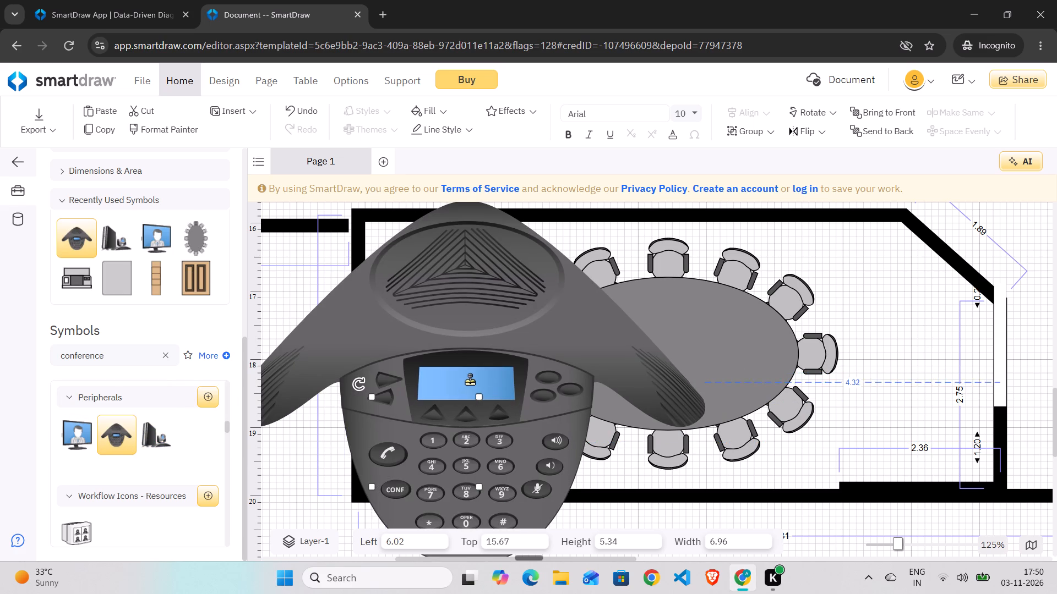
left_click_drag(470, 381, 491, 372)
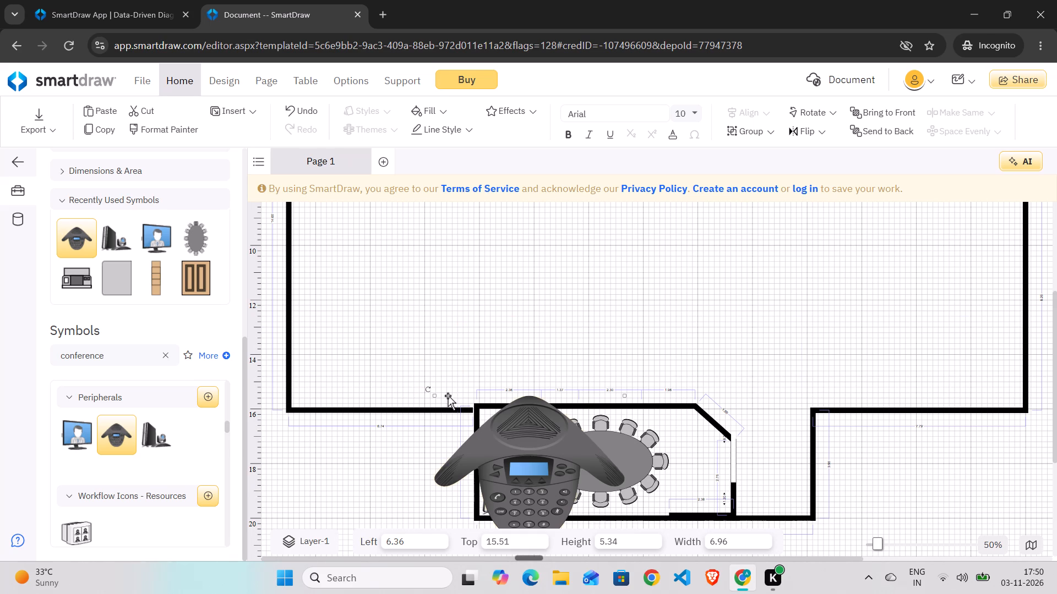
left_click_drag(434, 394, 568, 459)
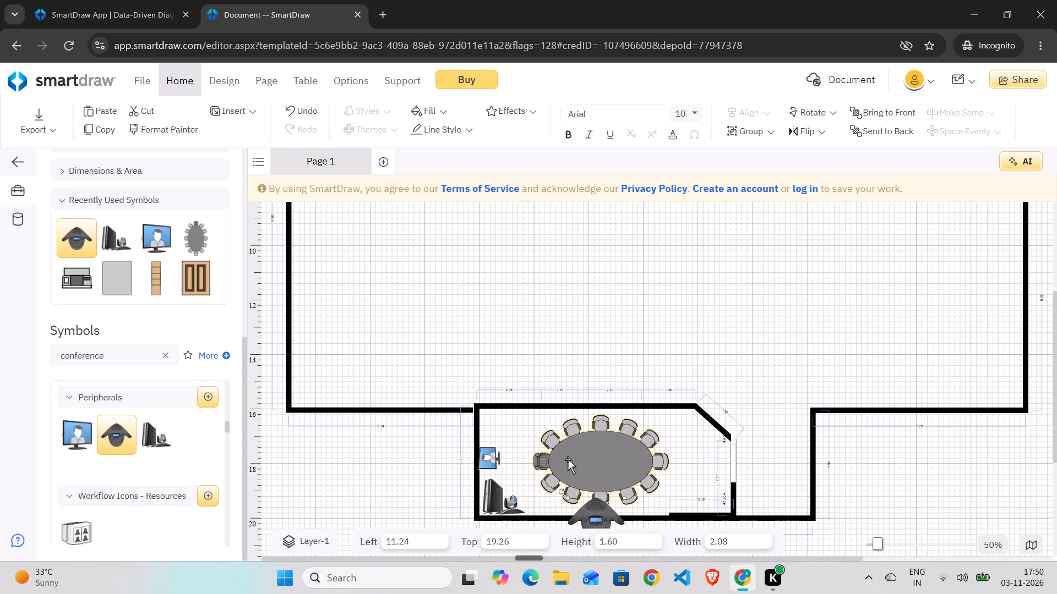
left_click_drag(601, 507, 520, 422)
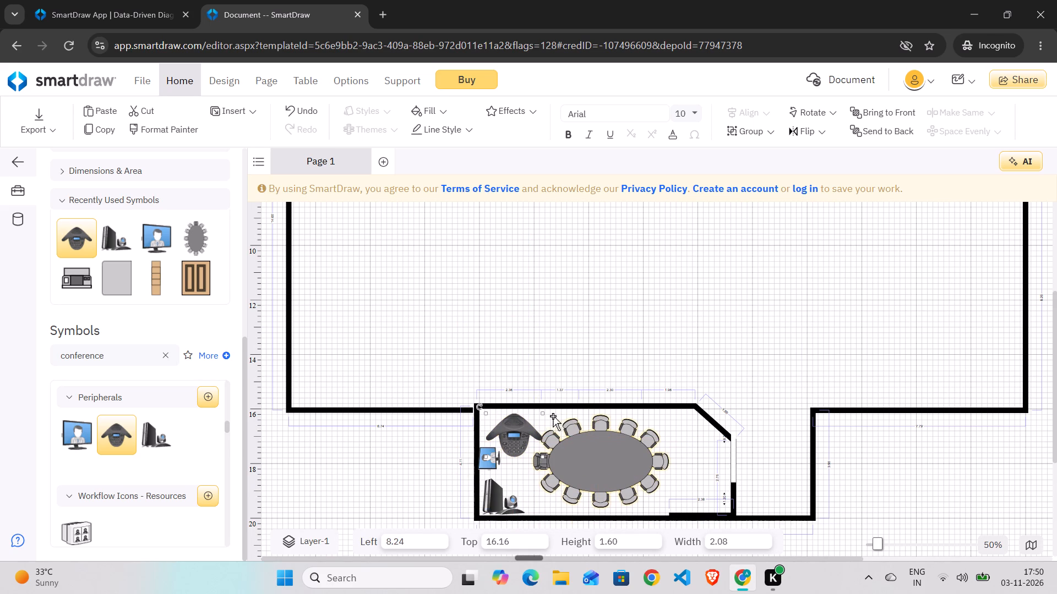
left_click_drag(544, 412, 519, 438)
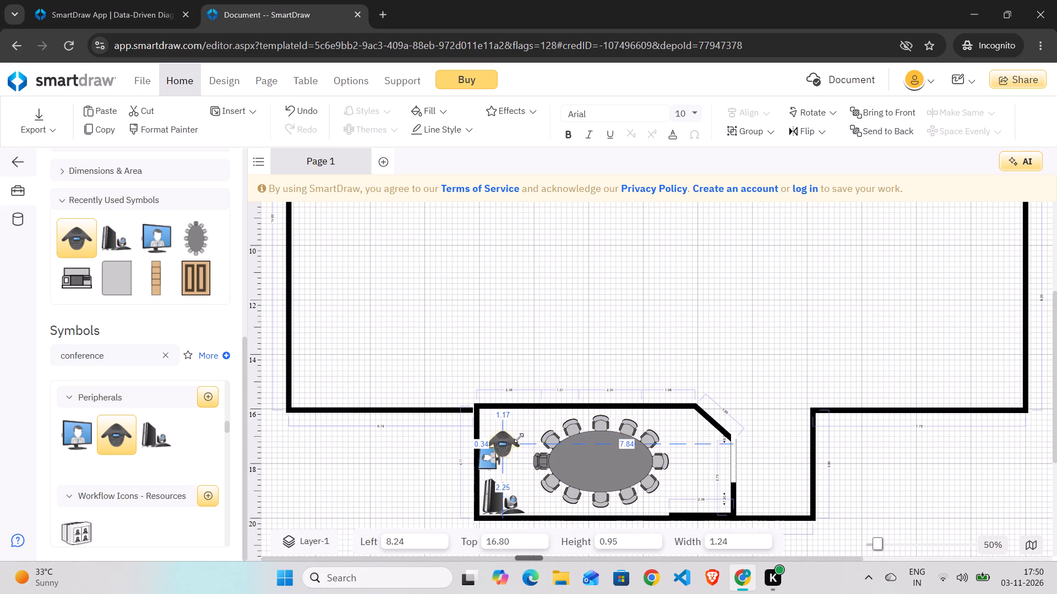
left_click_drag(519, 438, 509, 450)
left_click_drag(502, 448, 503, 436)
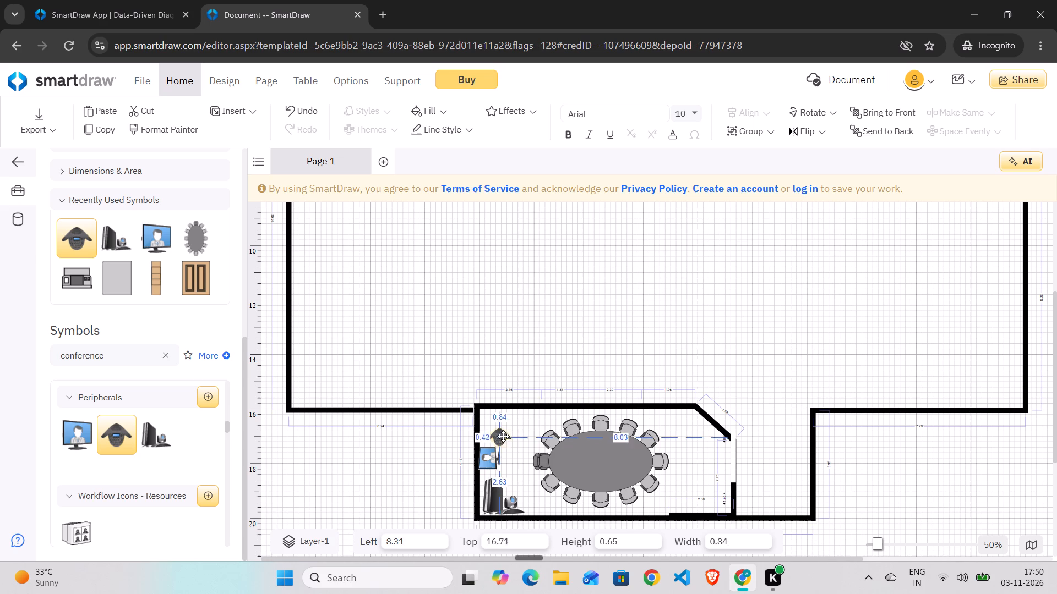
left_click_drag(503, 436, 496, 421)
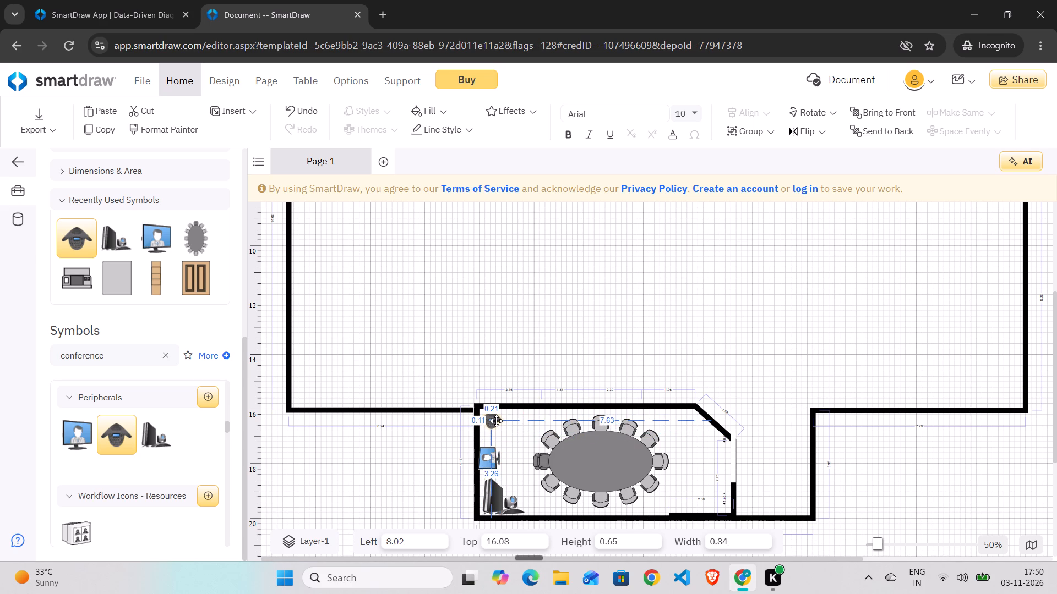
left_click_drag(496, 421, 497, 420)
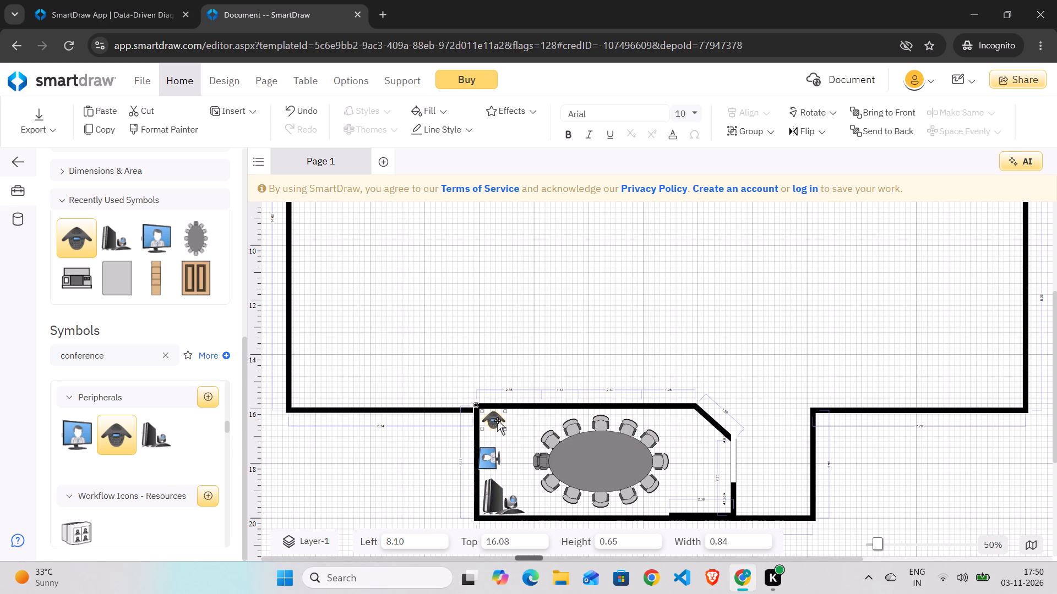
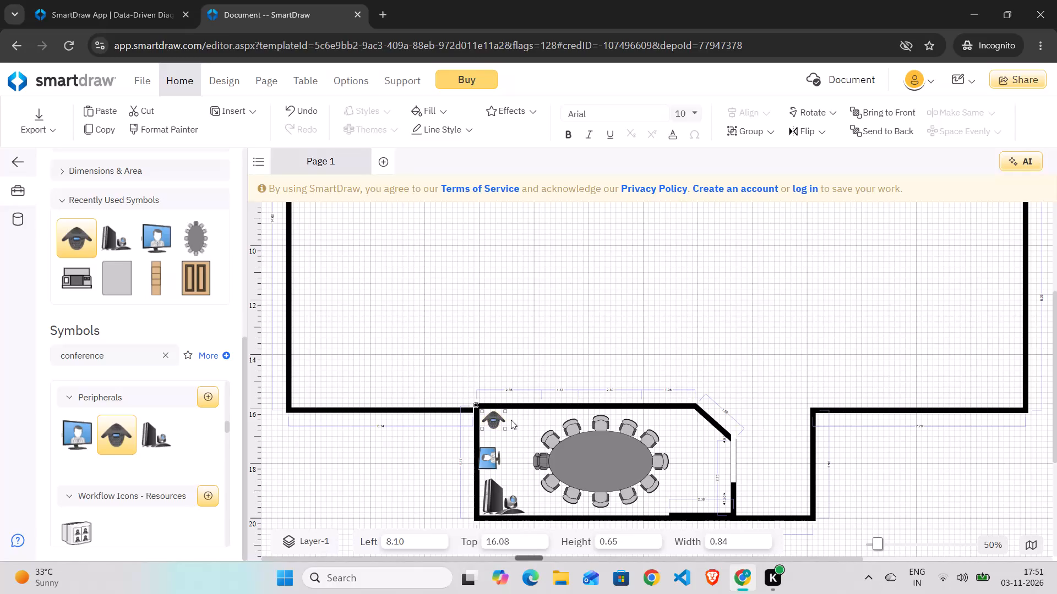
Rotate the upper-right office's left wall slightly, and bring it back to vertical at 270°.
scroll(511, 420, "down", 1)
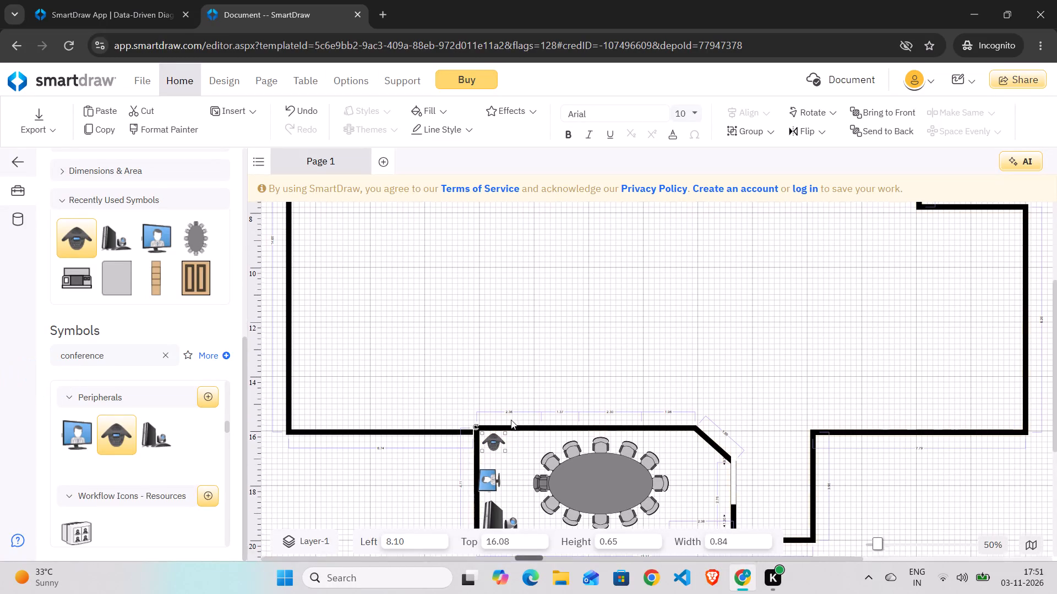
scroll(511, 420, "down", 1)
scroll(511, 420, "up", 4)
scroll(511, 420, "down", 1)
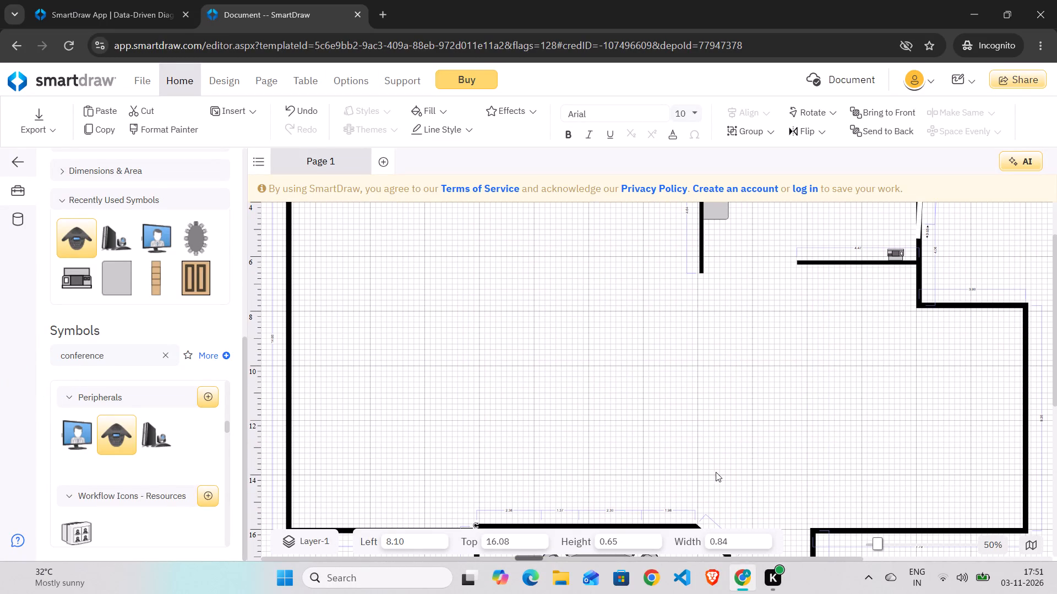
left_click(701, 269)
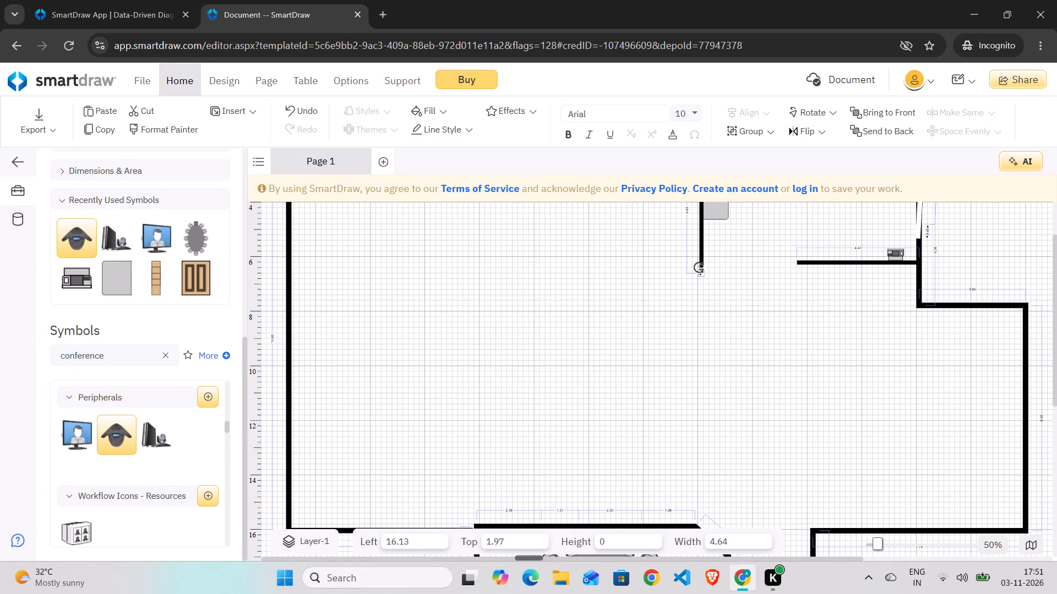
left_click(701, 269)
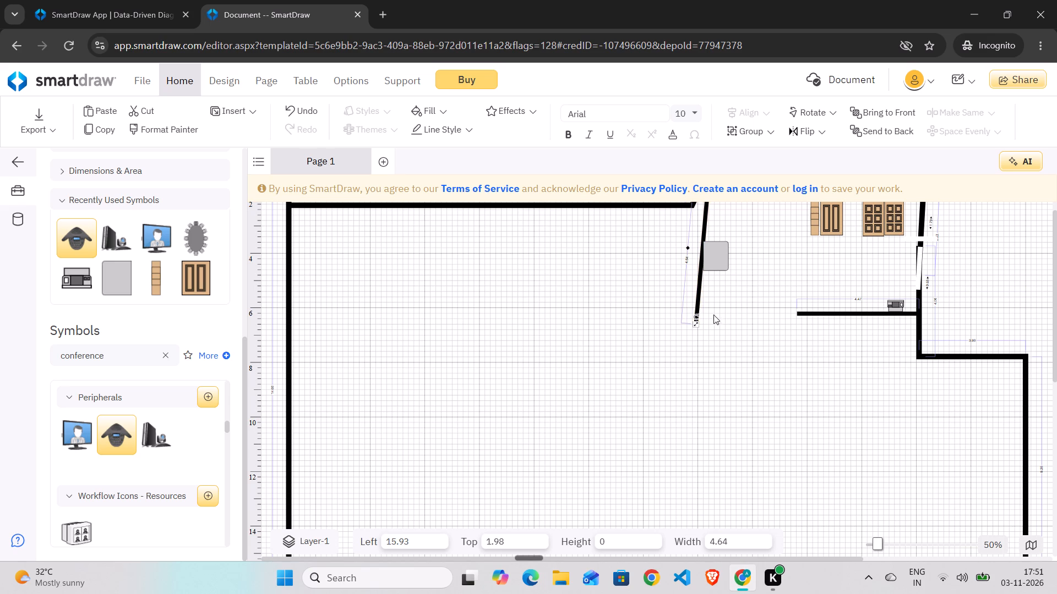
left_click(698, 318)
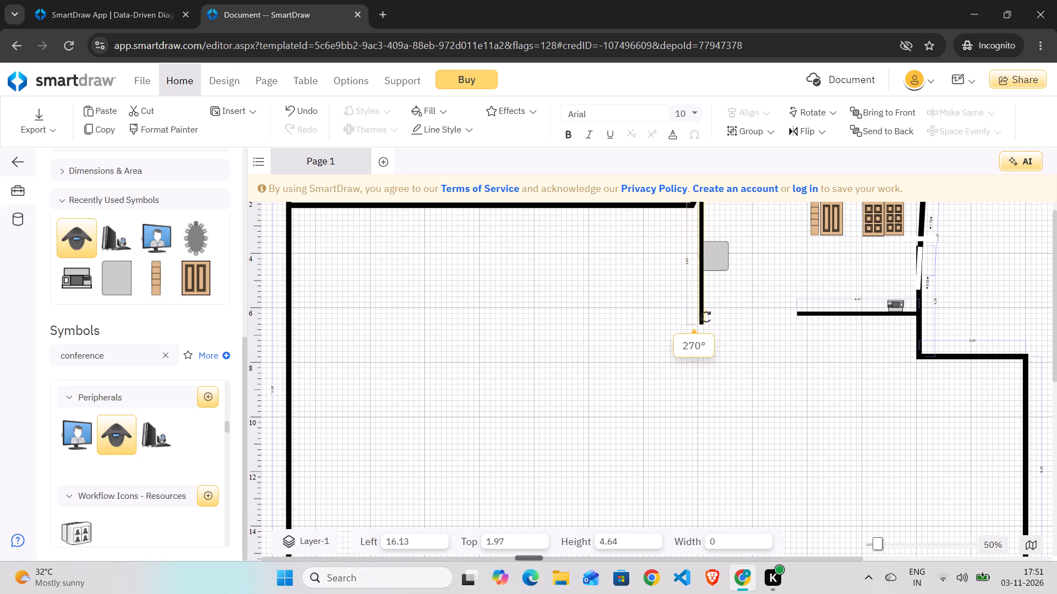
Shorten the upper-right office's left wall from its lower end to a length of about 4.18.
scroll(729, 337, "up", 1)
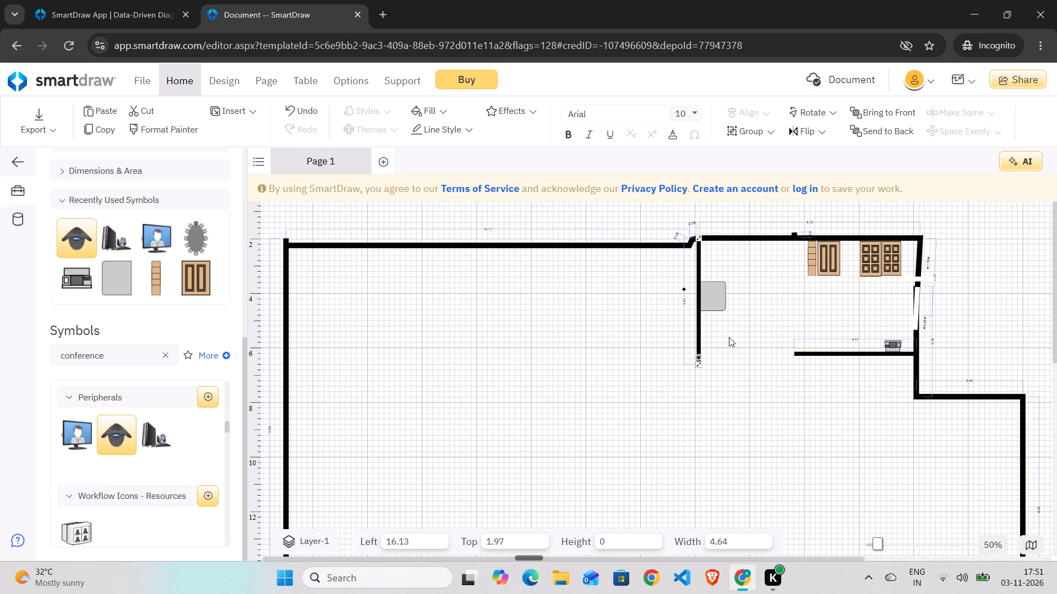
scroll(729, 337, "up", 1)
scroll(695, 363, "left", 1)
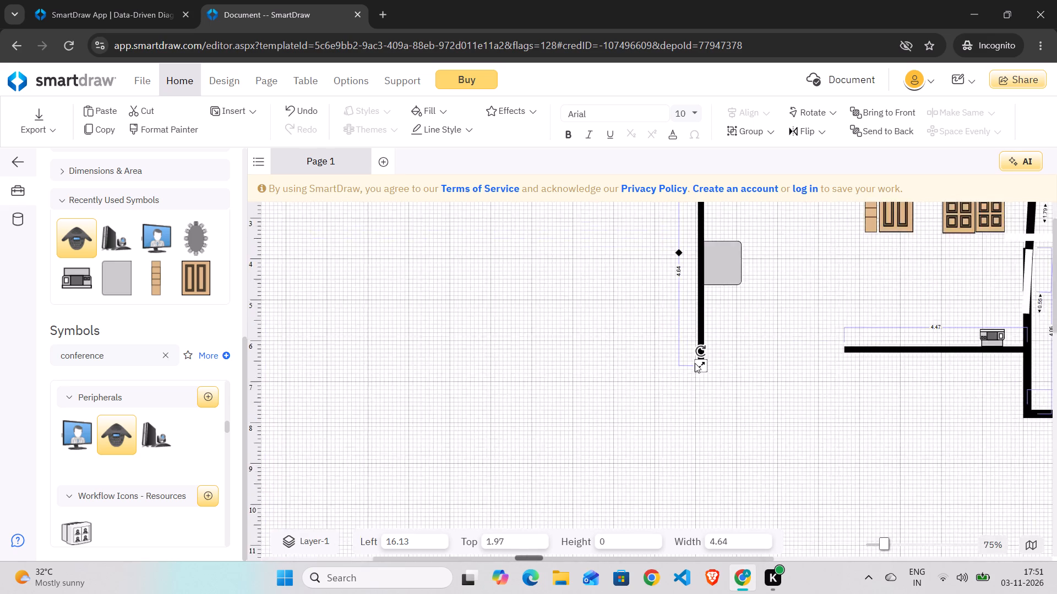
left_click_drag(704, 366, 704, 345)
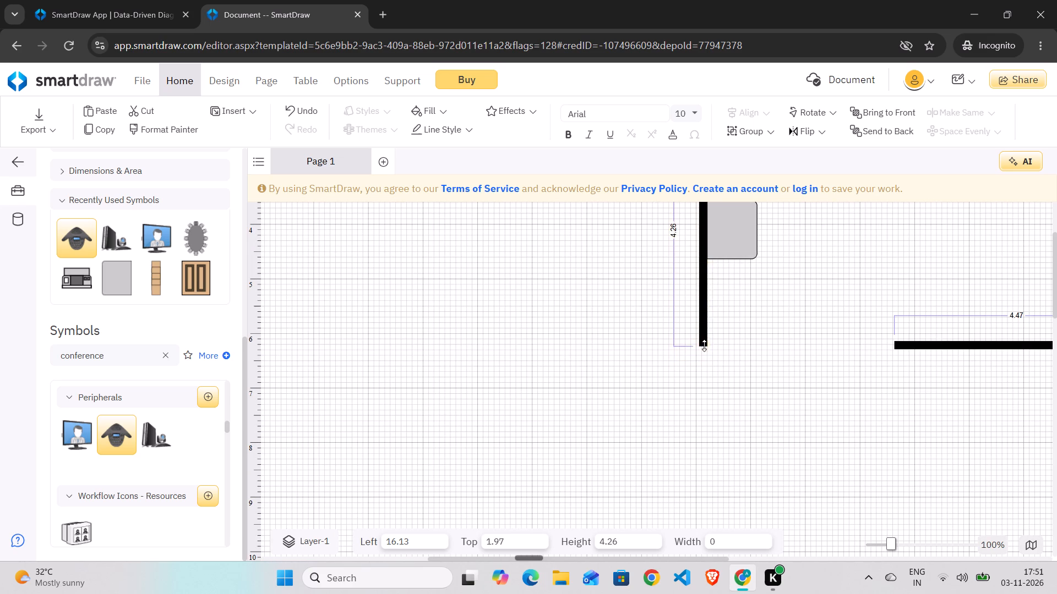
left_click_drag(704, 345, 704, 342)
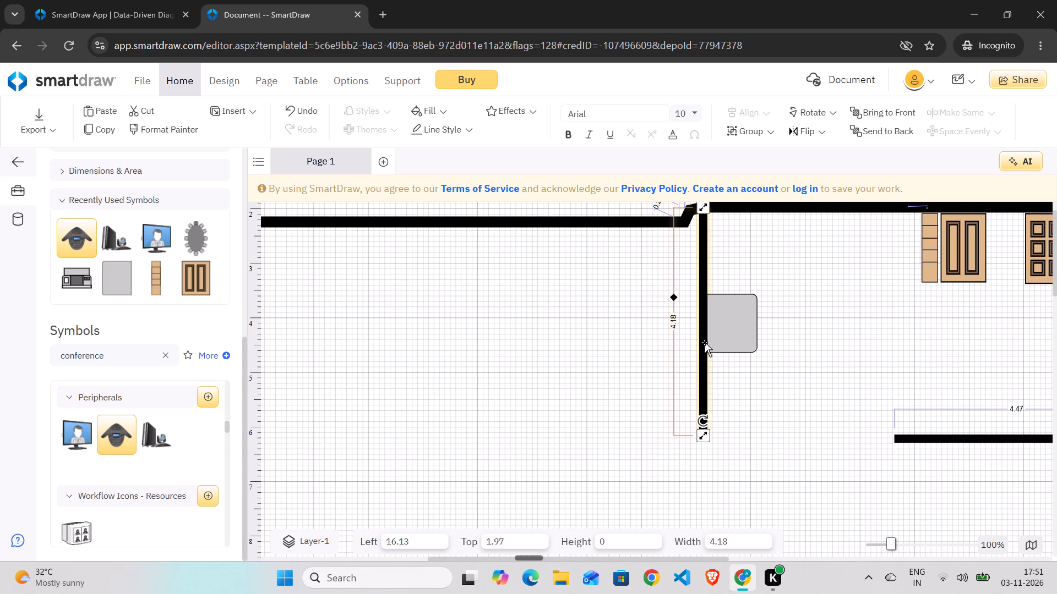
Clear the symbol search and look over the office, the conference room and the open areas between them.
scroll(796, 375, "left", 3)
scroll(796, 375, "right", 1)
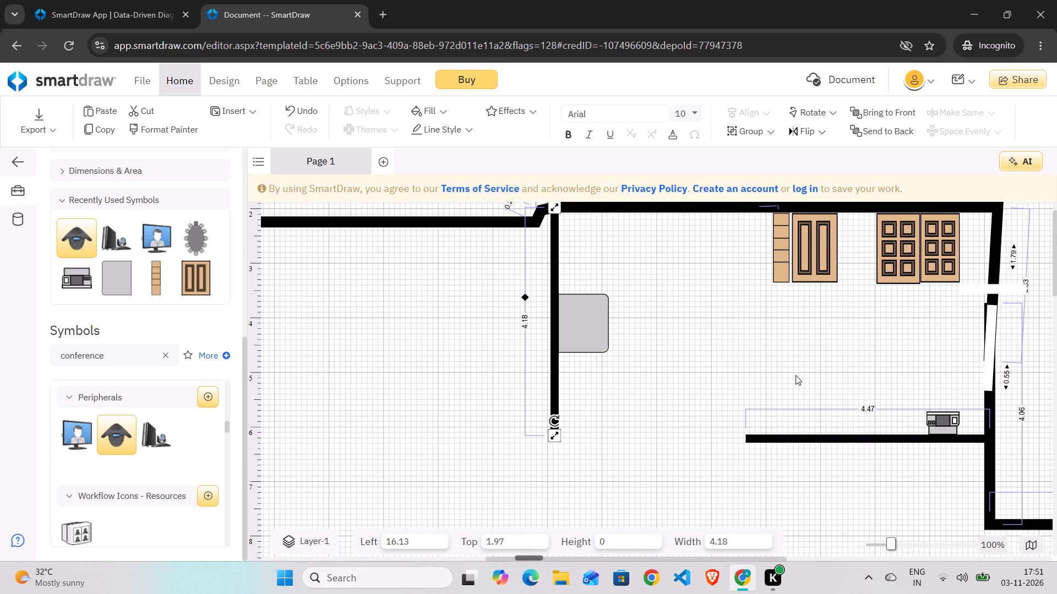
scroll(796, 375, "right", 1)
scroll(796, 375, "left", 1)
scroll(796, 375, "right", 1)
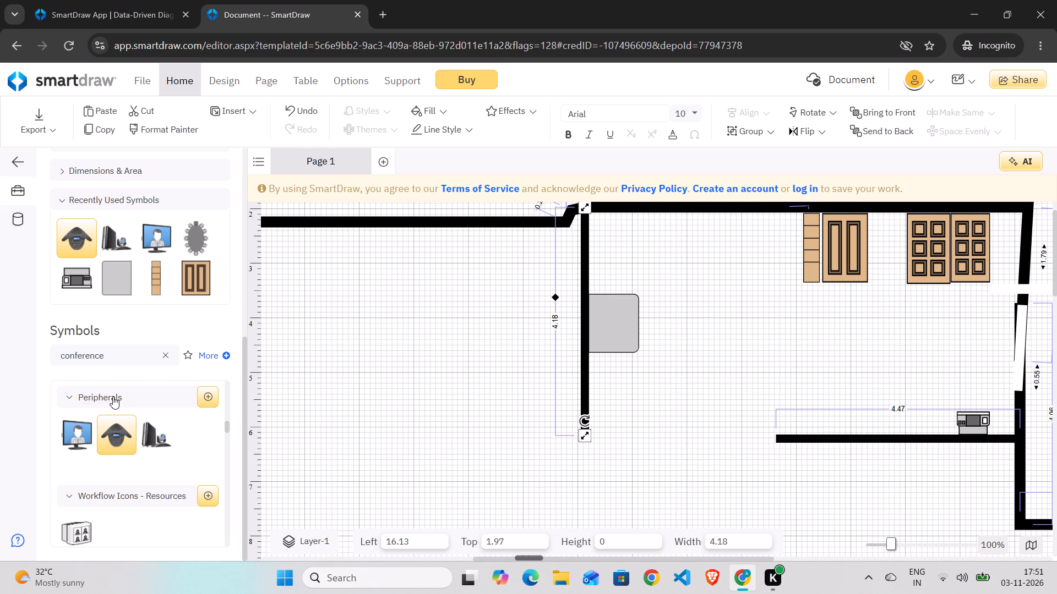
left_click(163, 360)
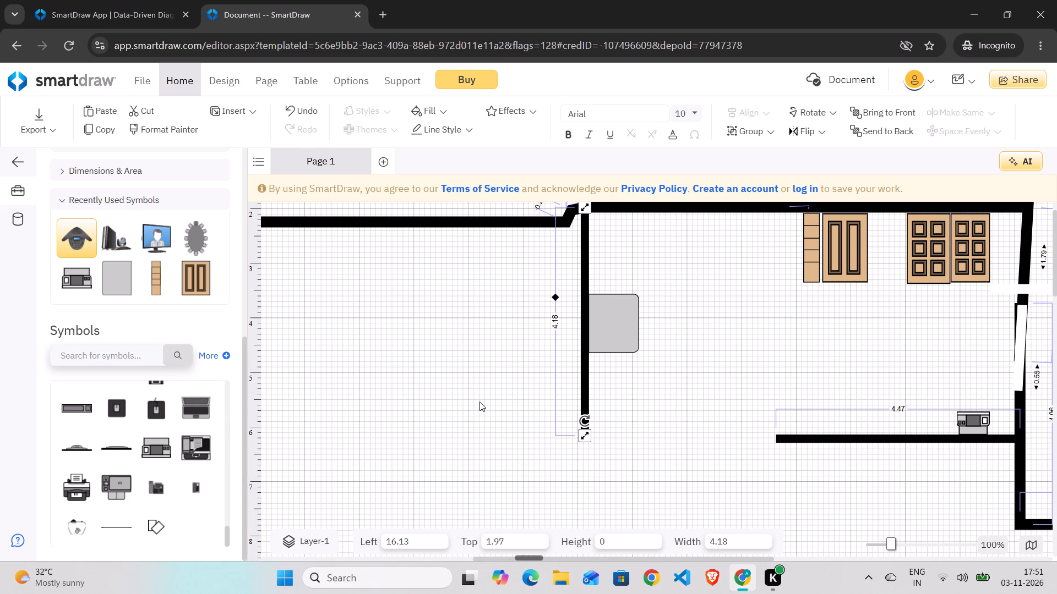
scroll(480, 402, "right", 1)
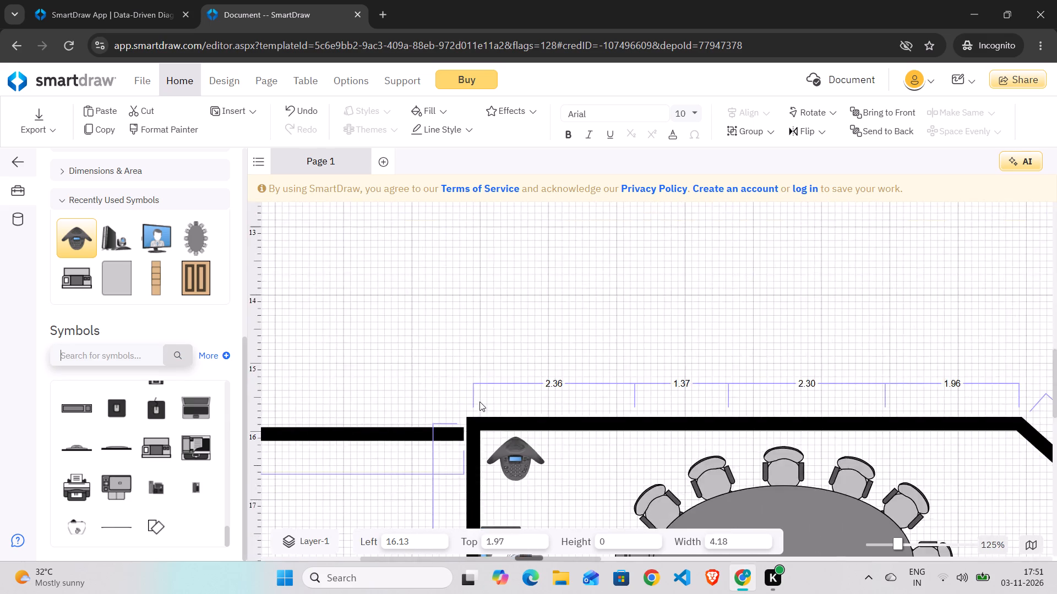
scroll(627, 318, "left", 2)
scroll(627, 318, "up", 1)
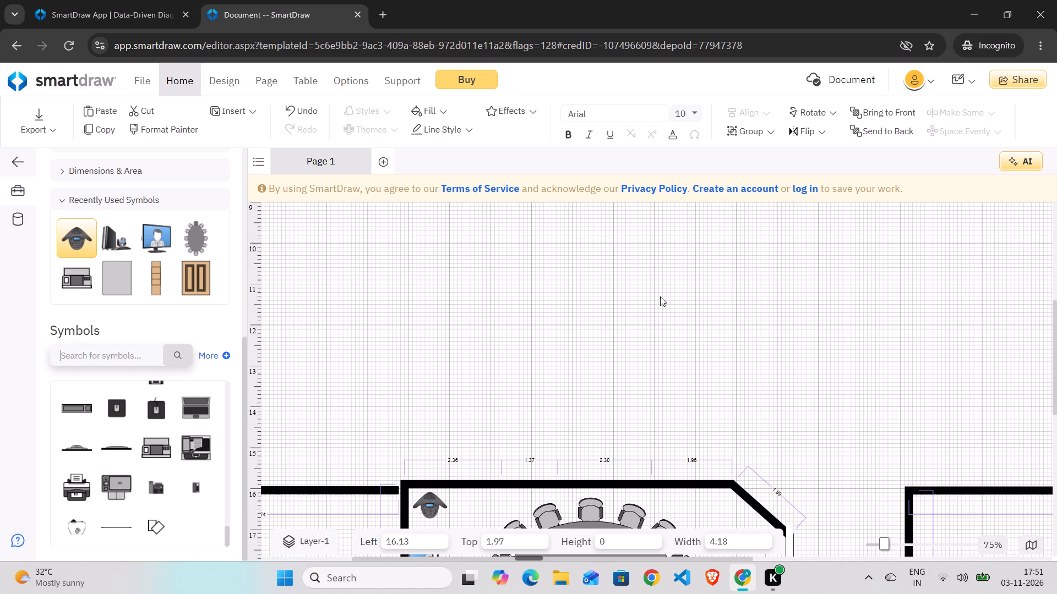
scroll(660, 296, "up", 2)
scroll(660, 296, "right", 3)
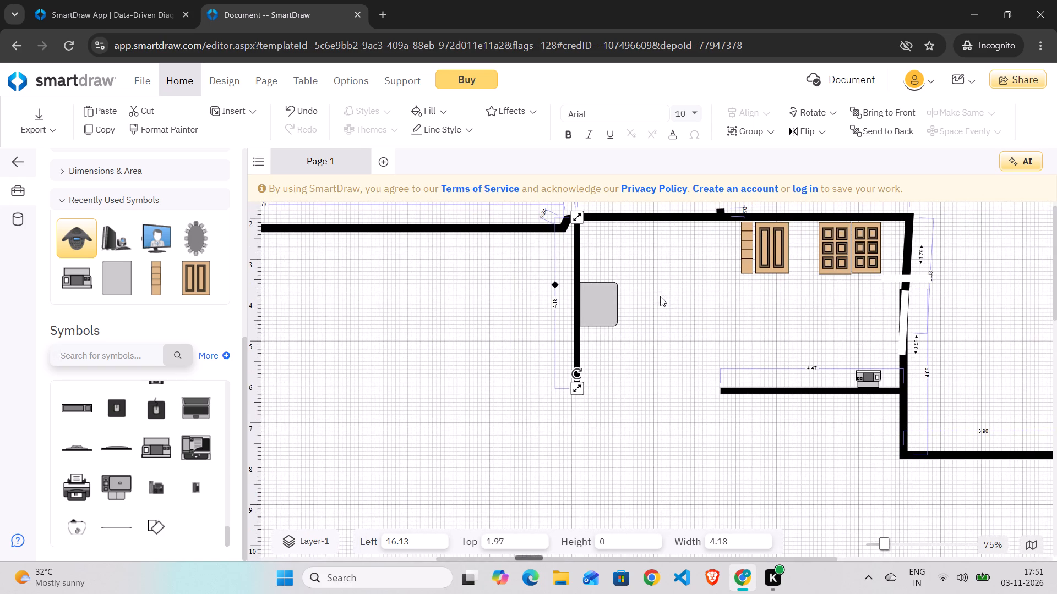
scroll(660, 296, "right", 3)
scroll(660, 296, "up", 1)
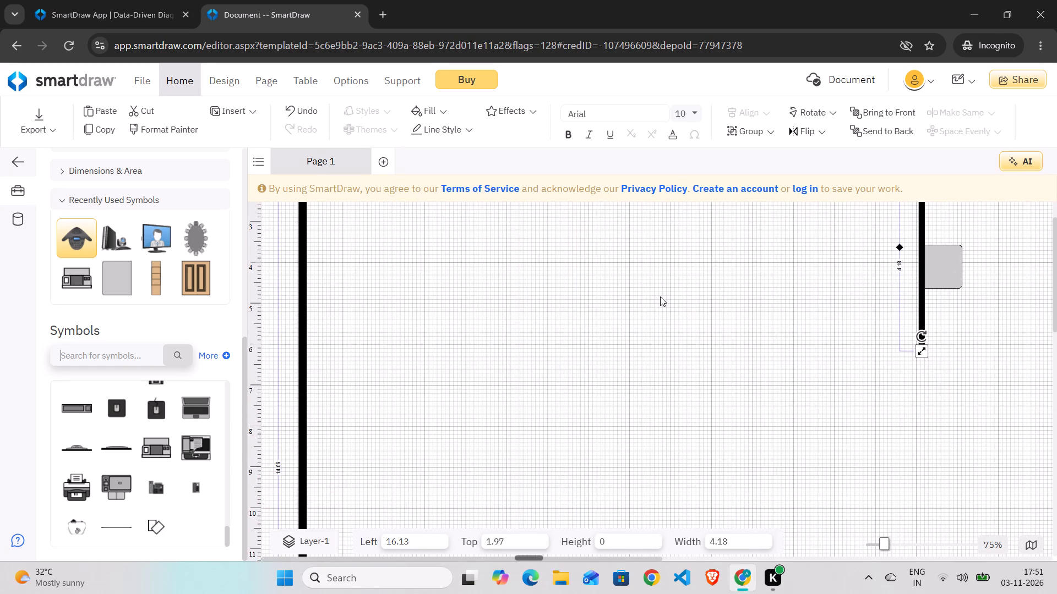
scroll(660, 296, "up", 1)
scroll(660, 296, "down", 1)
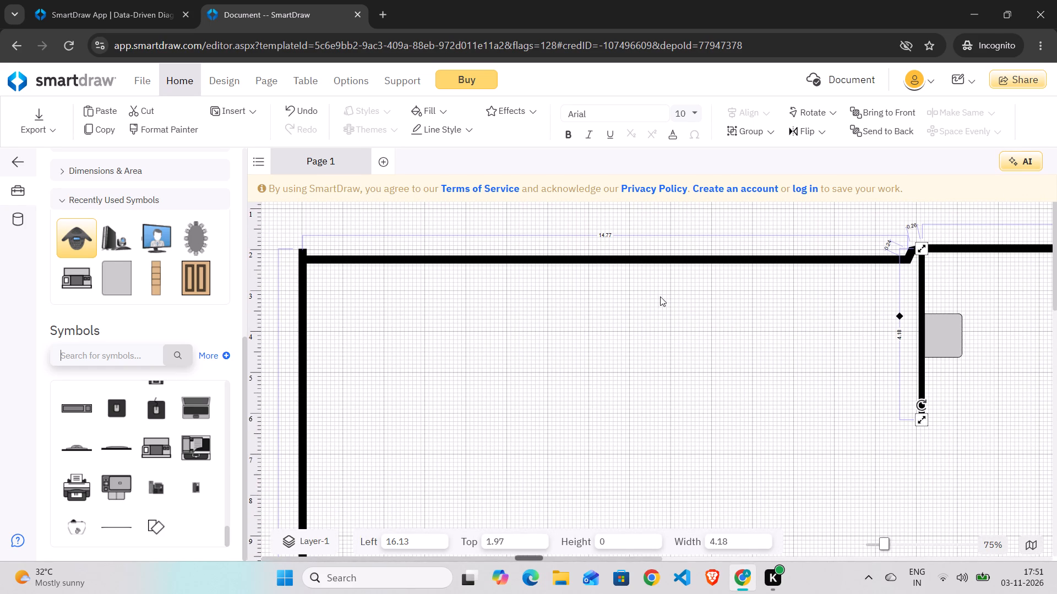
scroll(660, 296, "left", 4)
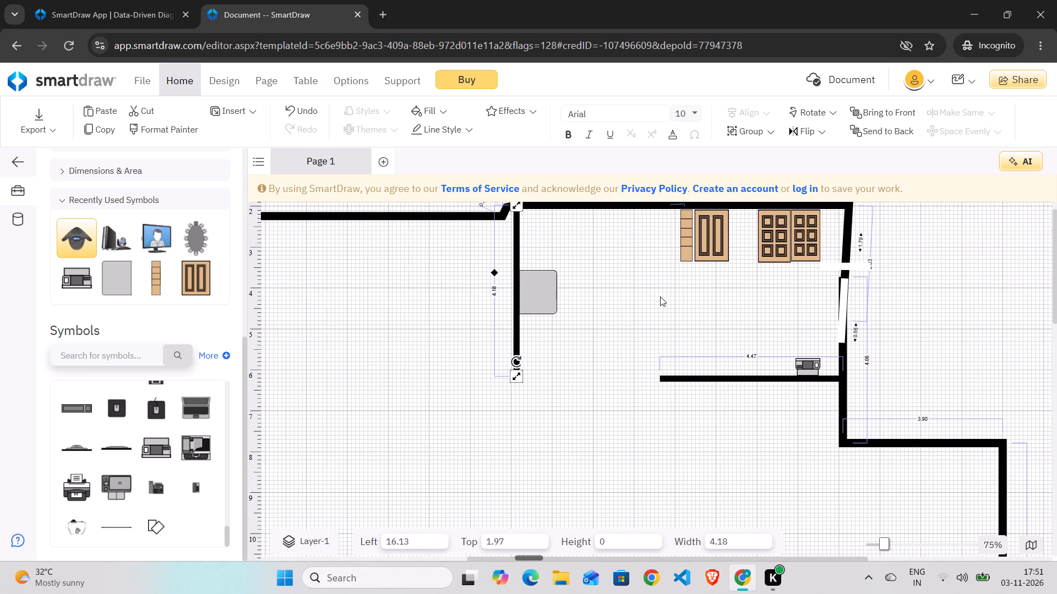
scroll(660, 296, "down", 4)
scroll(660, 296, "up", 1)
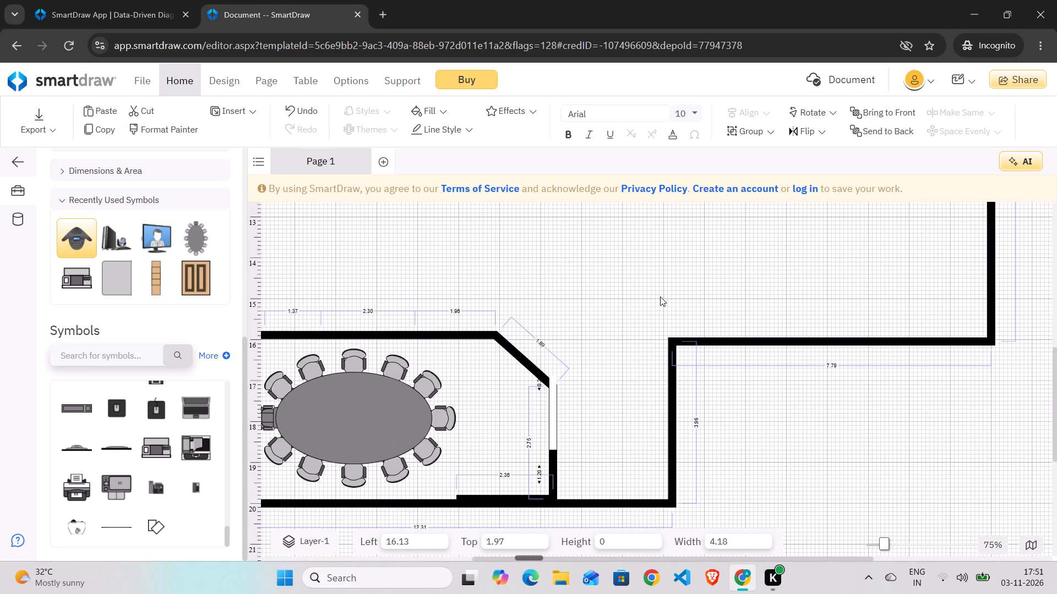
scroll(740, 315, "right", 1)
scroll(740, 315, "up", 1)
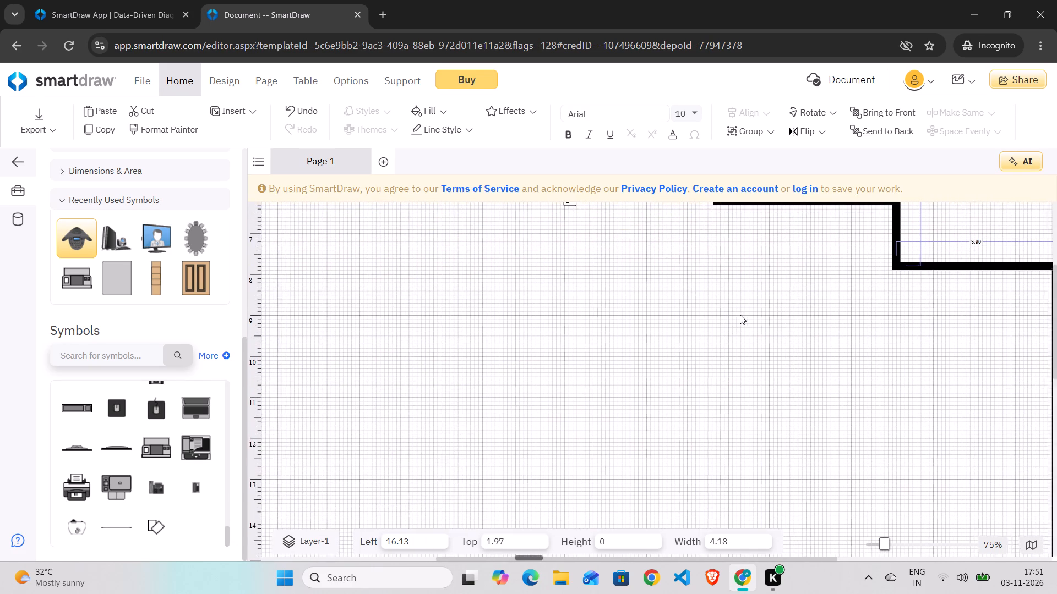
scroll(740, 315, "up", 1)
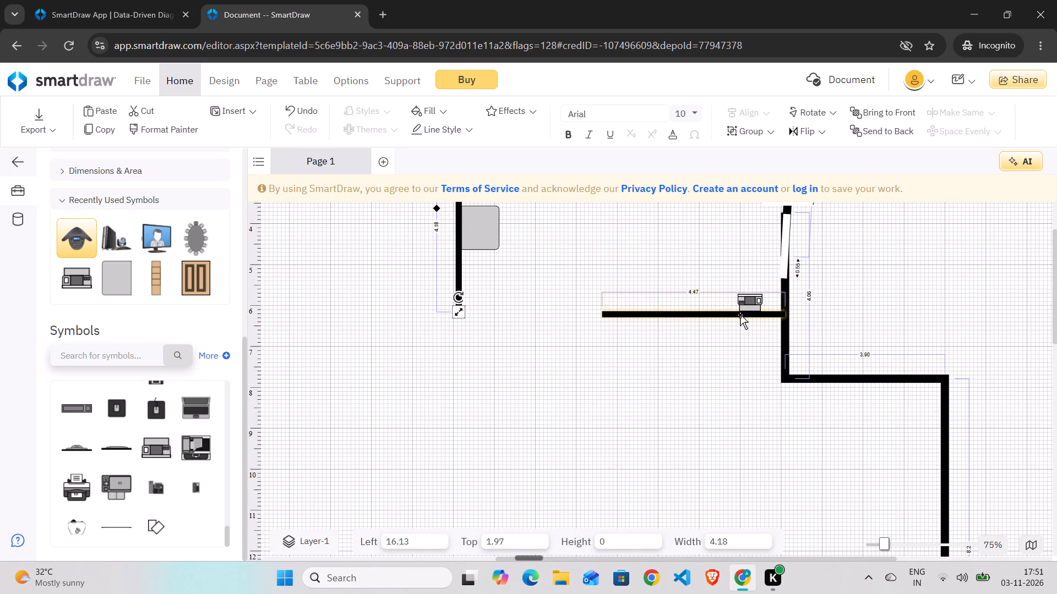
Search the symbols for water and place the Water Cooler just below the office's bottom wall, at about Left 22.99, Top 6.71.
left_click(116, 359)
type("water")
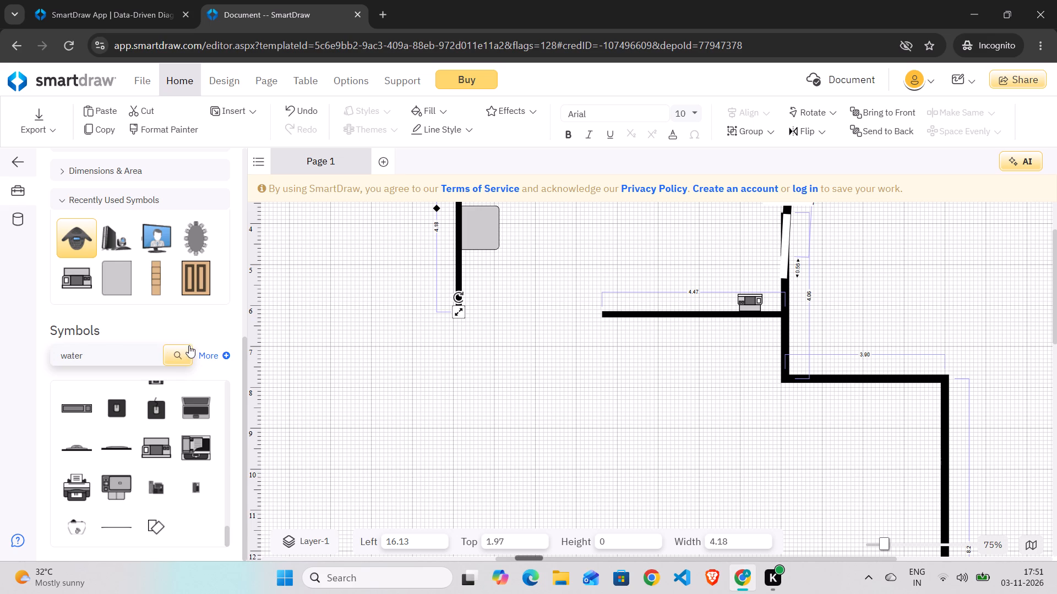
left_click(185, 349)
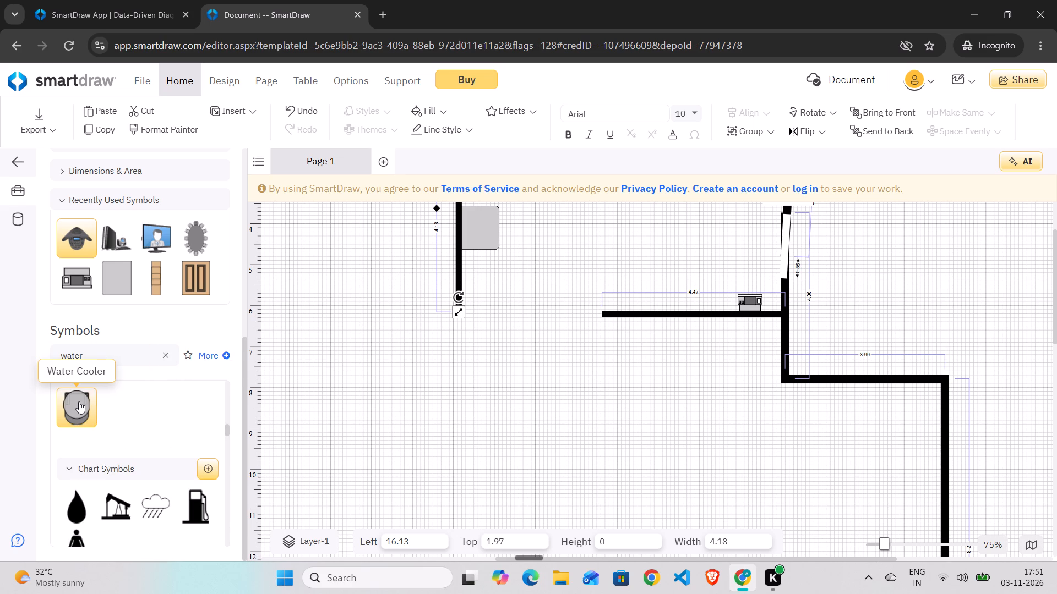
left_click(82, 404)
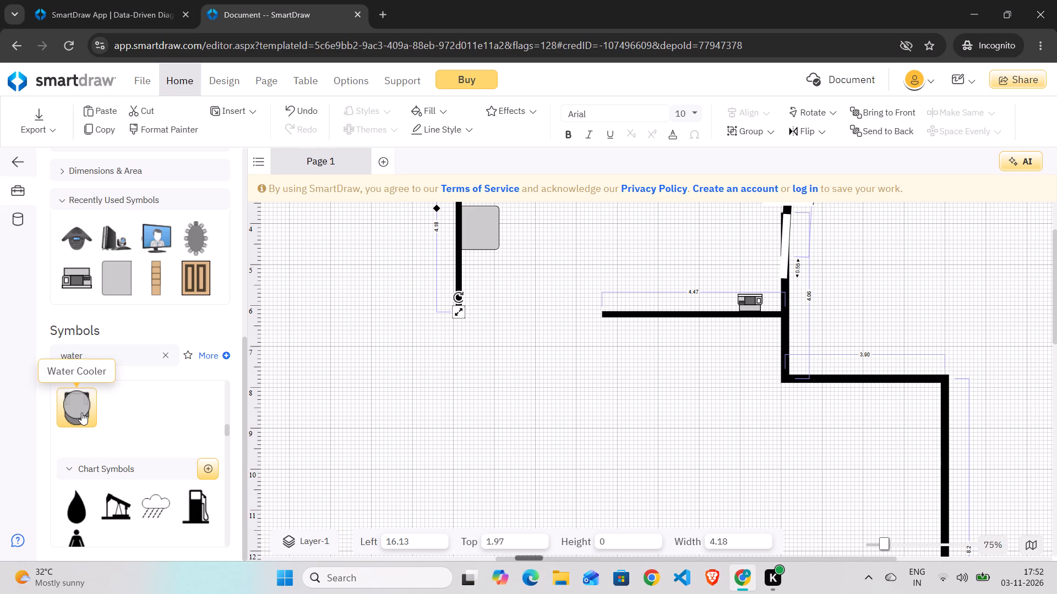
left_click_drag(81, 413, 748, 353)
scroll(549, 385, "right", 2)
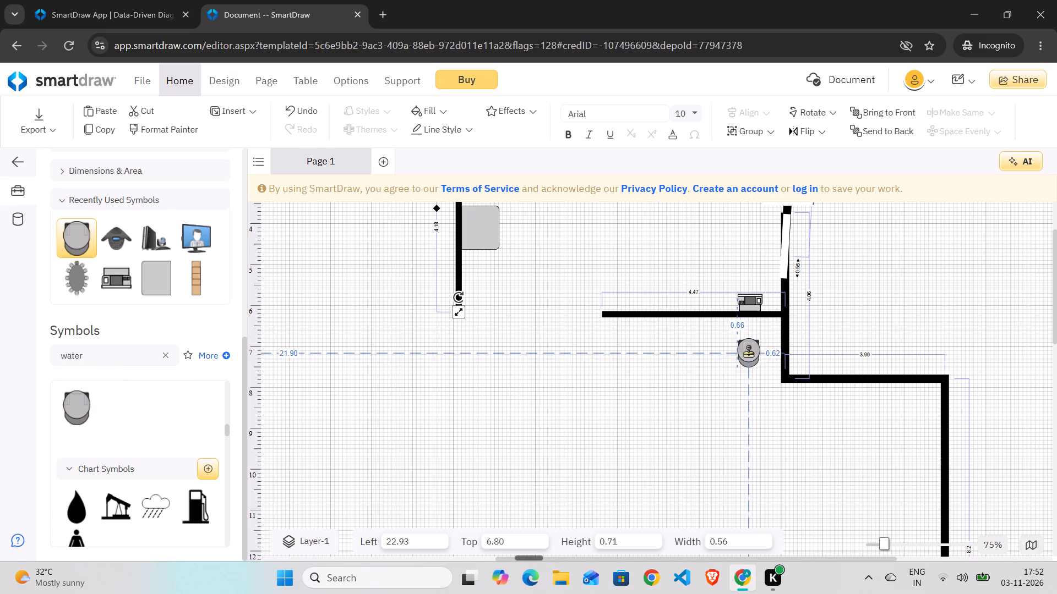
left_click_drag(748, 353, 754, 349)
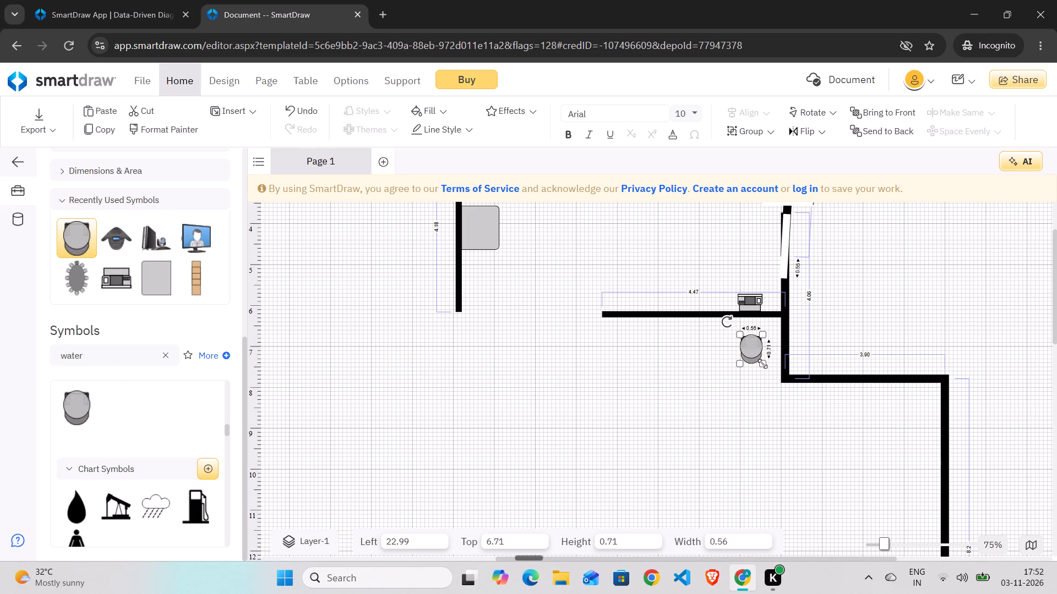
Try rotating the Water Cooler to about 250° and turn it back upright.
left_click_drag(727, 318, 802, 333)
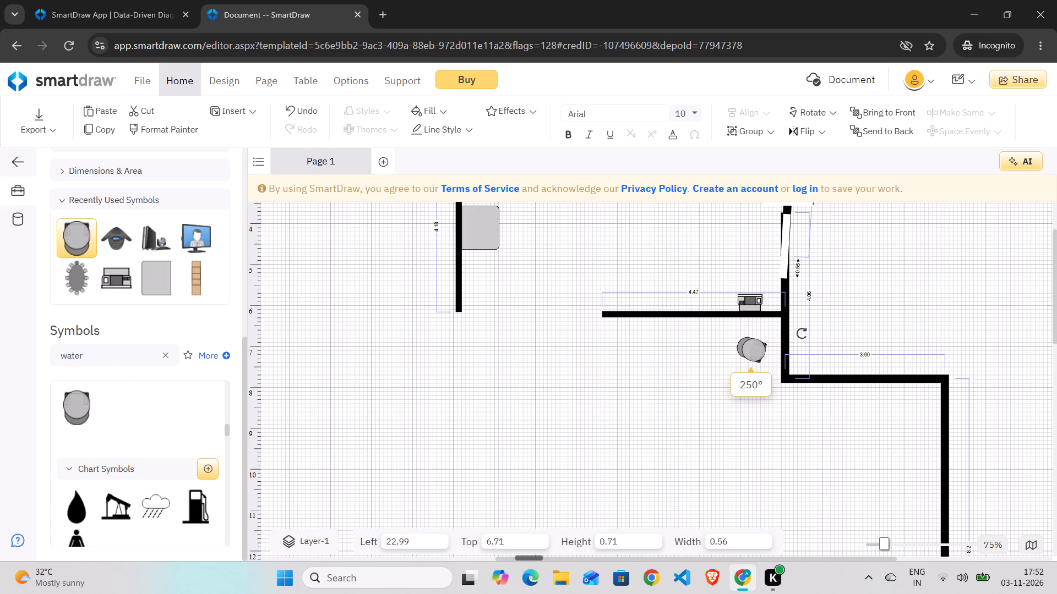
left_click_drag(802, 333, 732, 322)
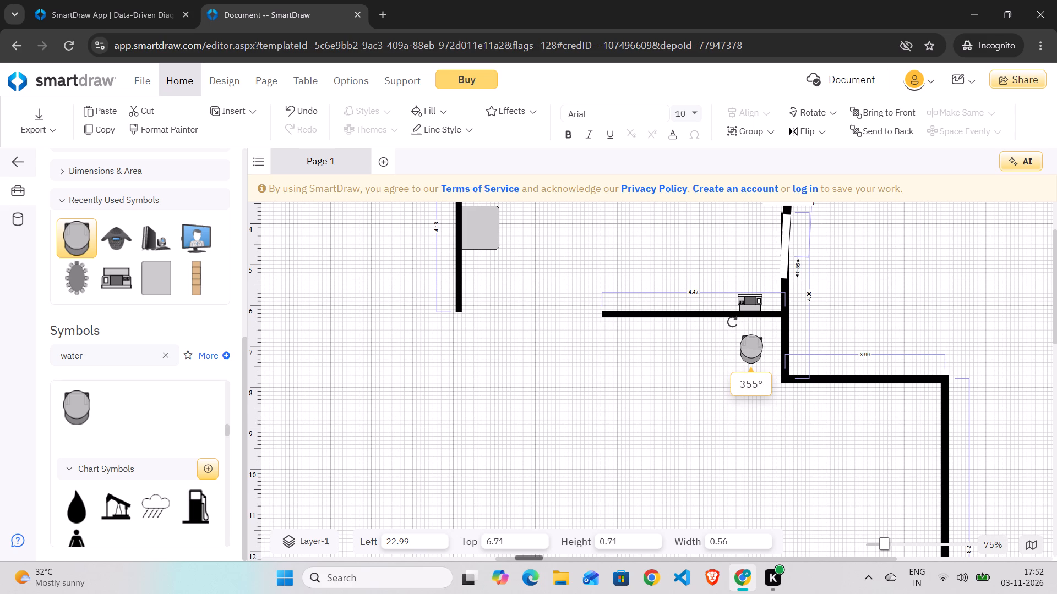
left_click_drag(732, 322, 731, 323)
Move the Water Cooler against the underside of the office's bottom wall, at about Left 22.93, Top 6.27.
left_click_drag(754, 350, 750, 332)
Search the symbols for coffee and place the Coffee Brewer below the office's bottom wall, at about Left 21.67, Top 6.48.
scroll(136, 413, "up", 1)
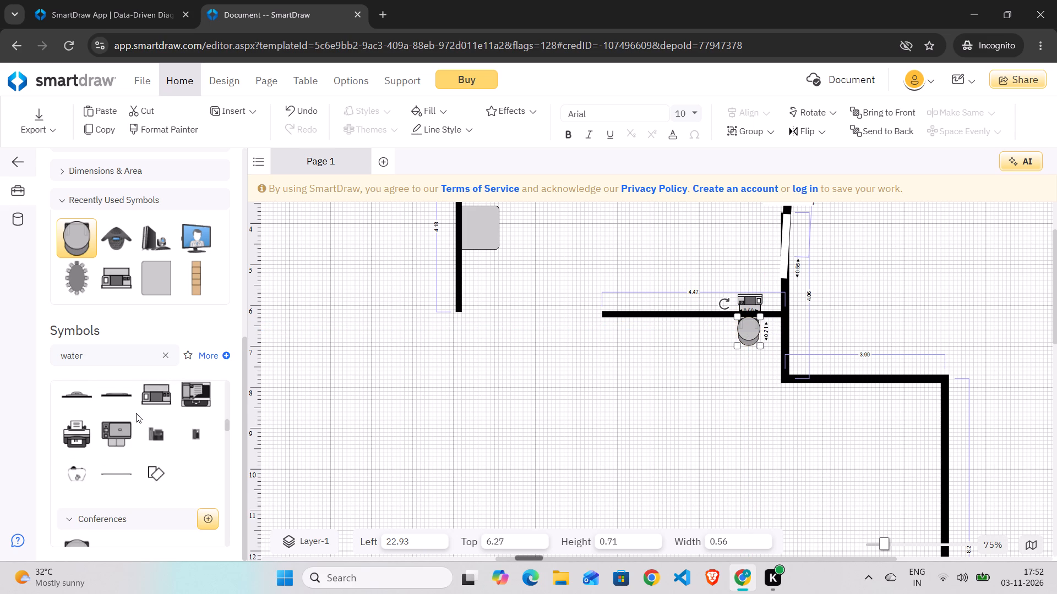
left_click(165, 358)
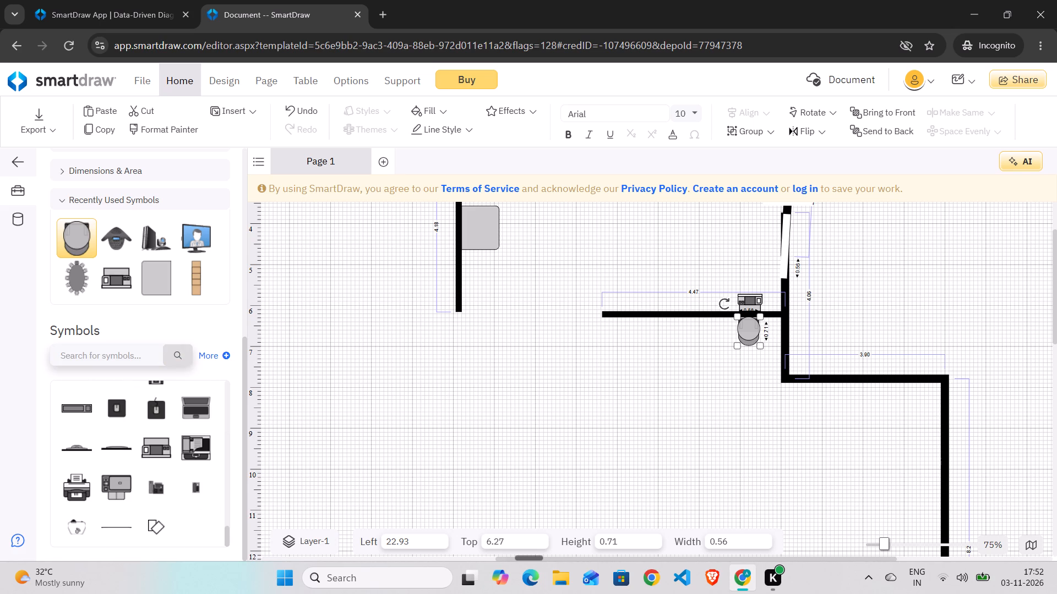
key("c")
type("offee")
left_click(184, 349)
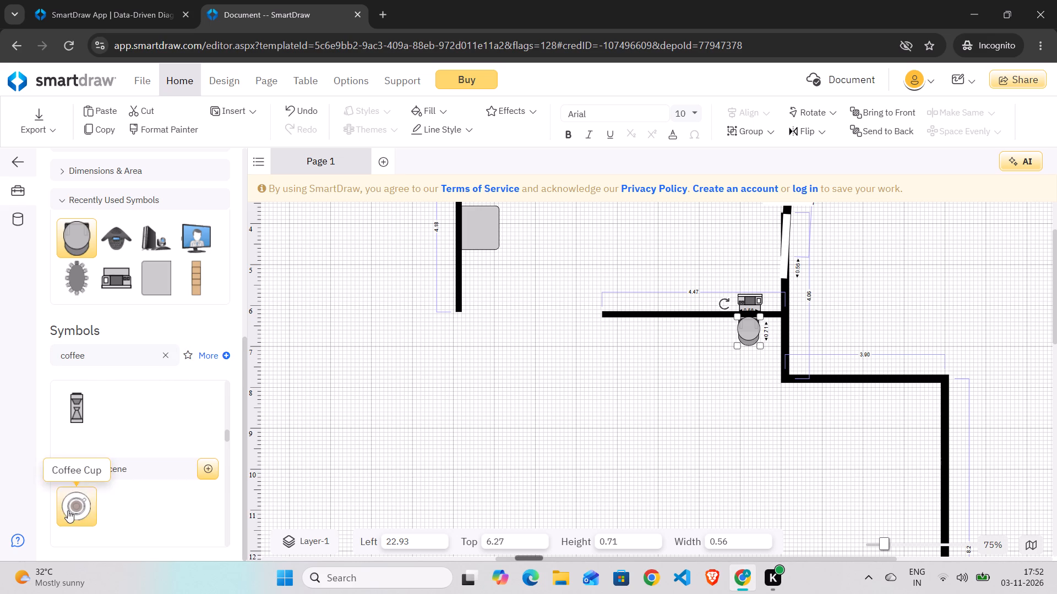
scroll(82, 426, "down", 1)
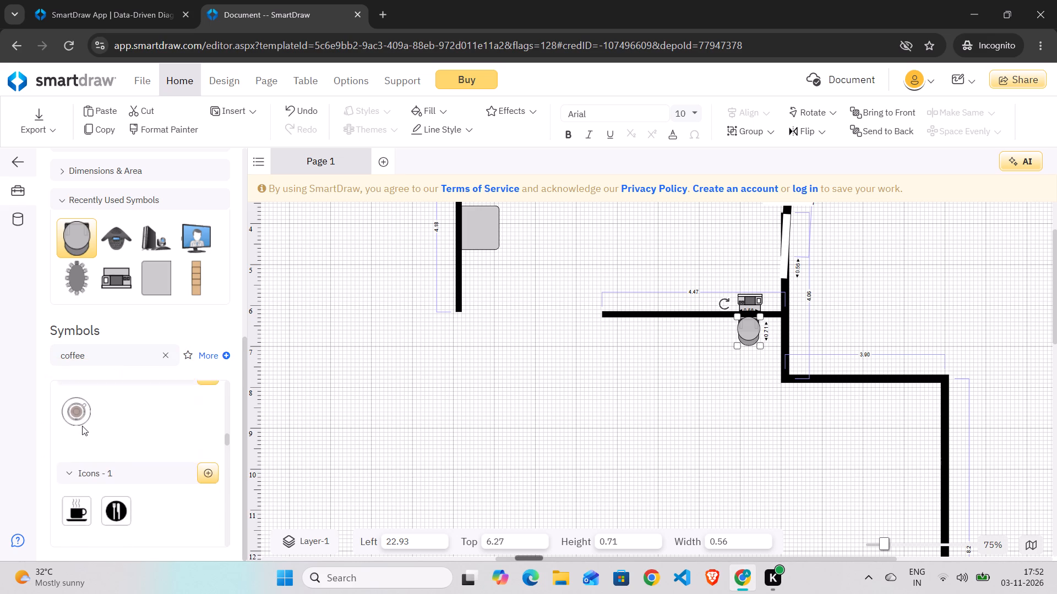
scroll(82, 426, "down", 1)
scroll(82, 426, "up", 2)
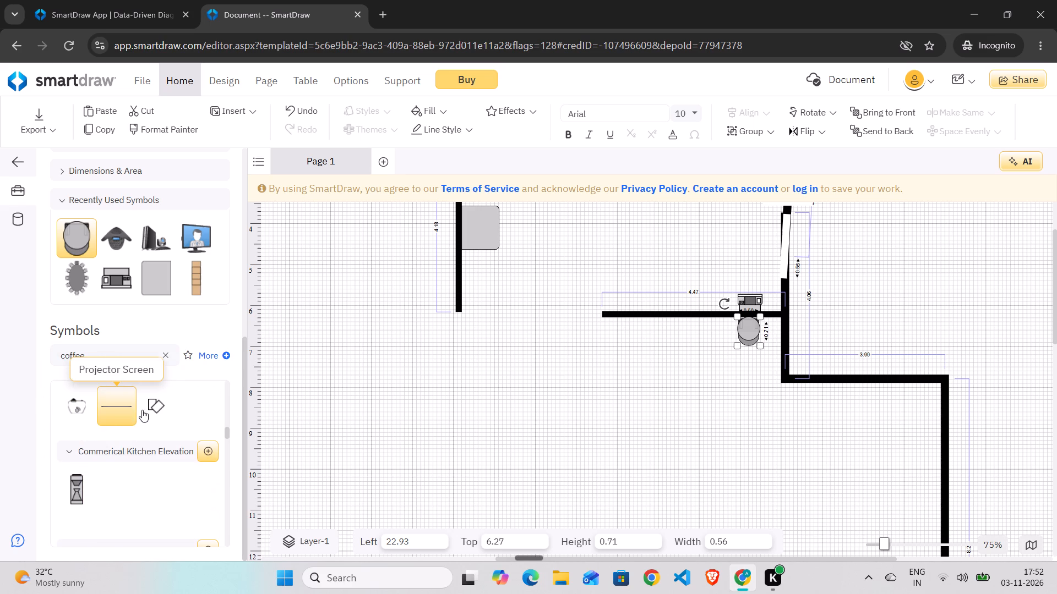
left_click(75, 485)
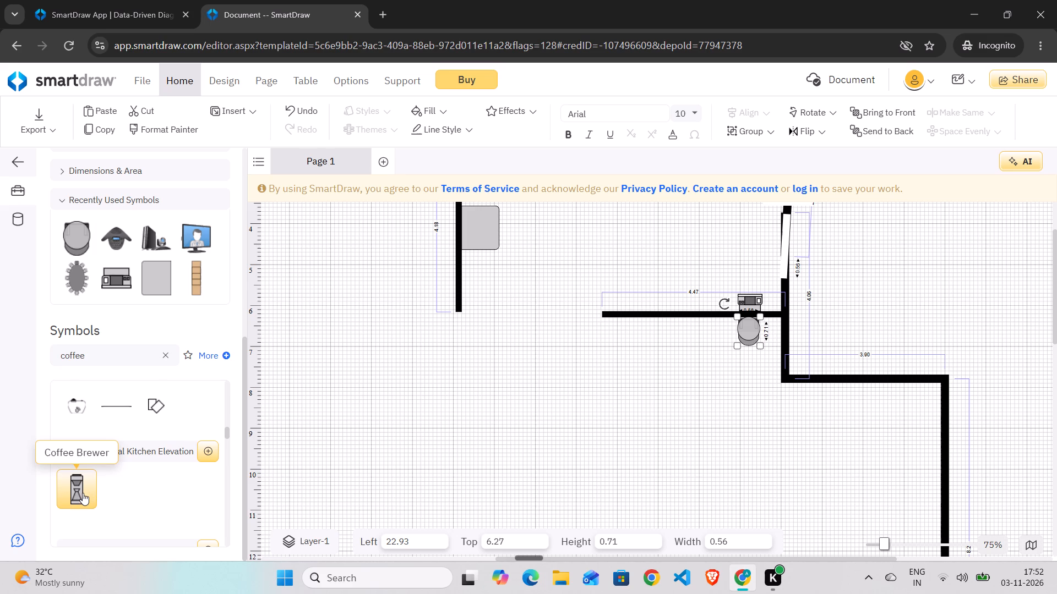
left_click_drag(83, 493, 690, 336)
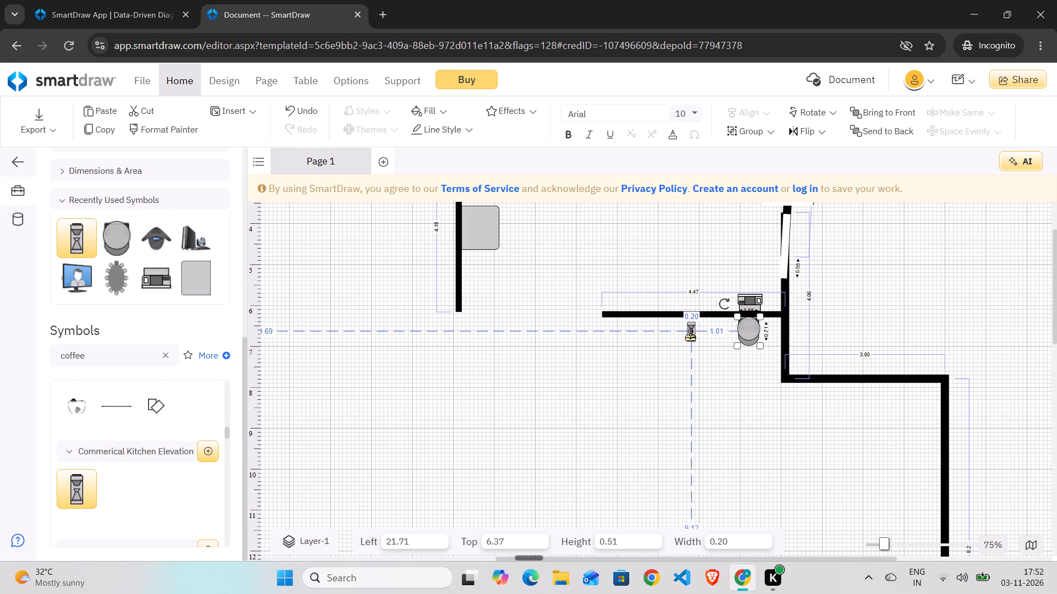
left_click_drag(690, 336, 690, 335)
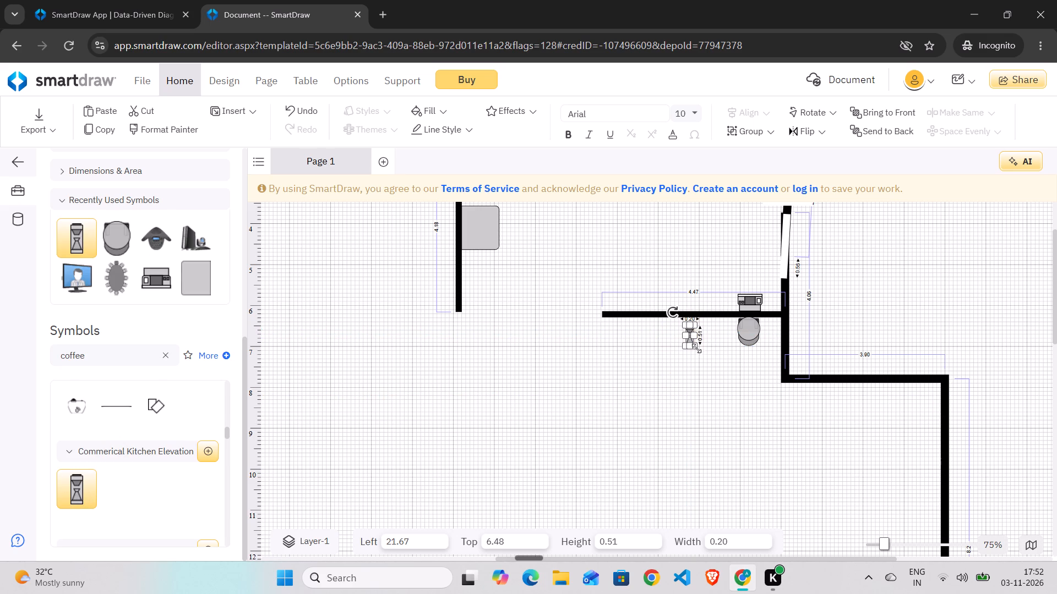
Set the Coffee Brewer against the underside of the office's bottom wall and resize it to about 0.71 high by 0.31 wide.
left_click_drag(696, 346, 707, 370)
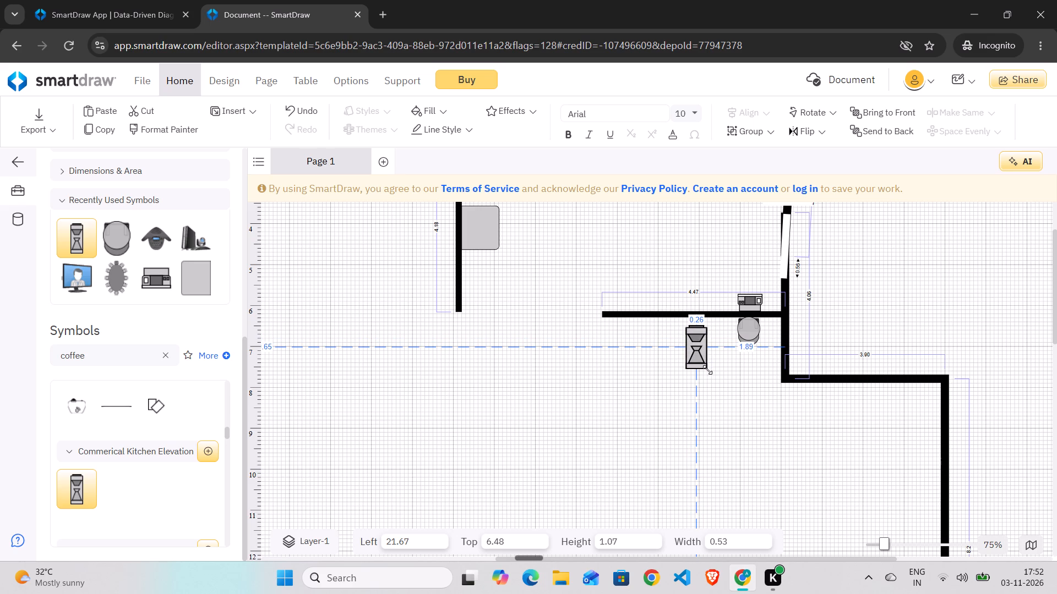
left_click_drag(707, 370, 707, 365)
left_click_drag(697, 347, 700, 346)
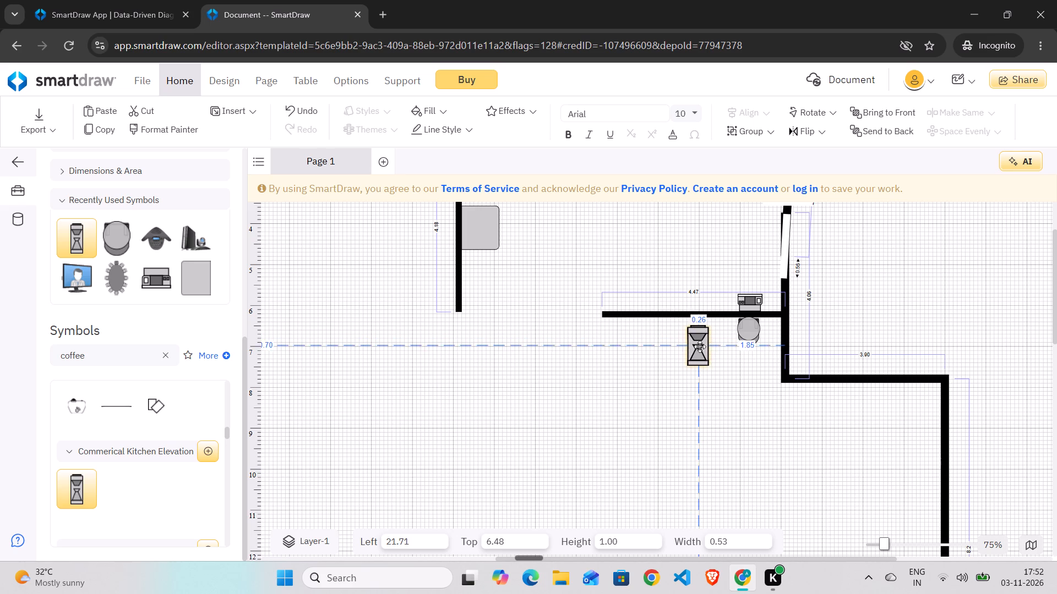
left_click_drag(700, 346, 699, 341)
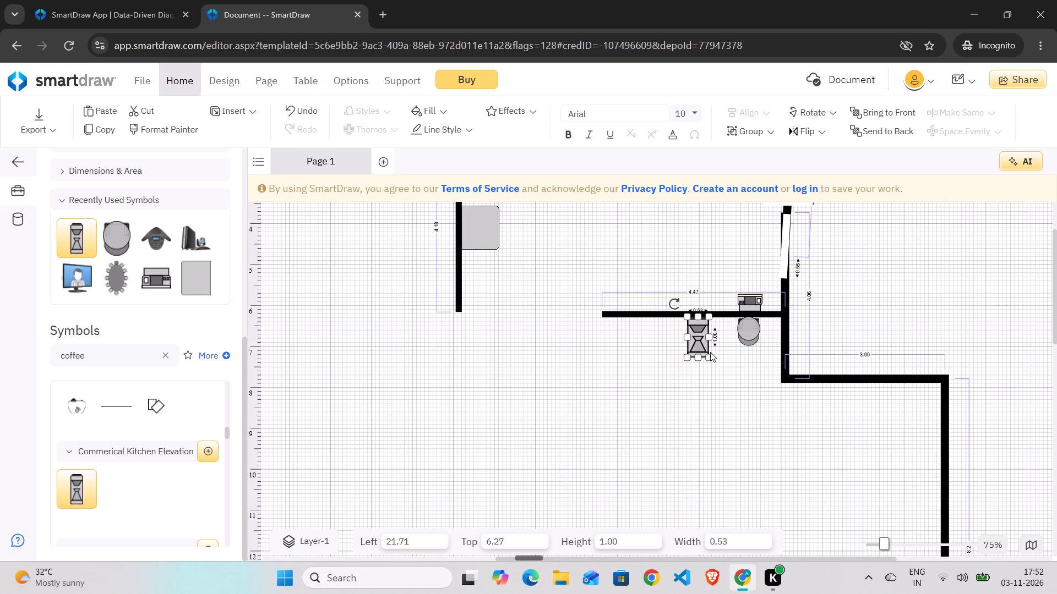
left_click_drag(709, 358, 701, 346)
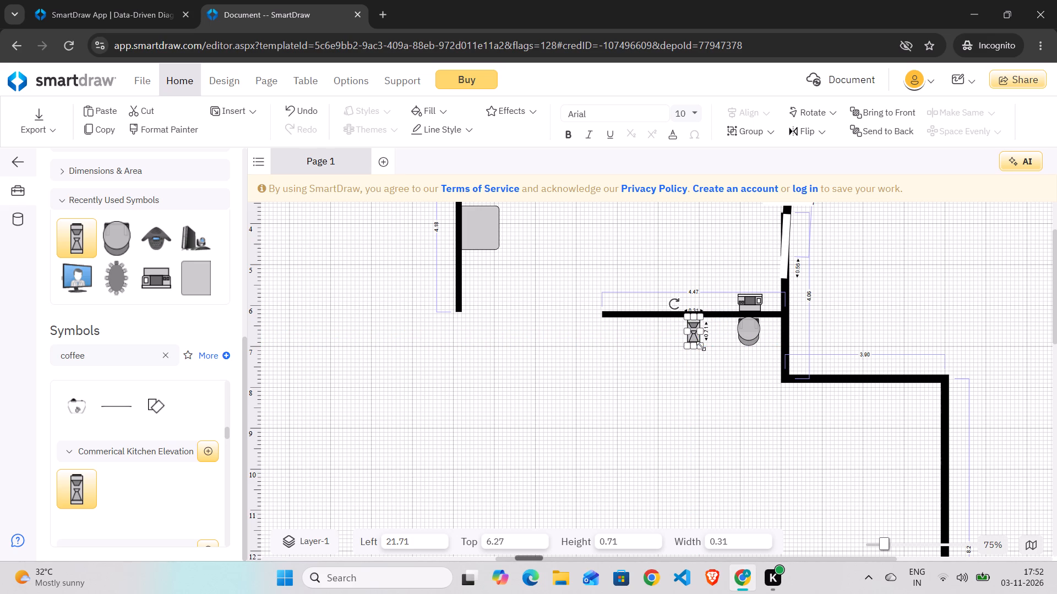
Move the Coffee Brewer along the office's bottom wall, closer to the Water Cooler, and deselect it.
left_click_drag(694, 337, 722, 334)
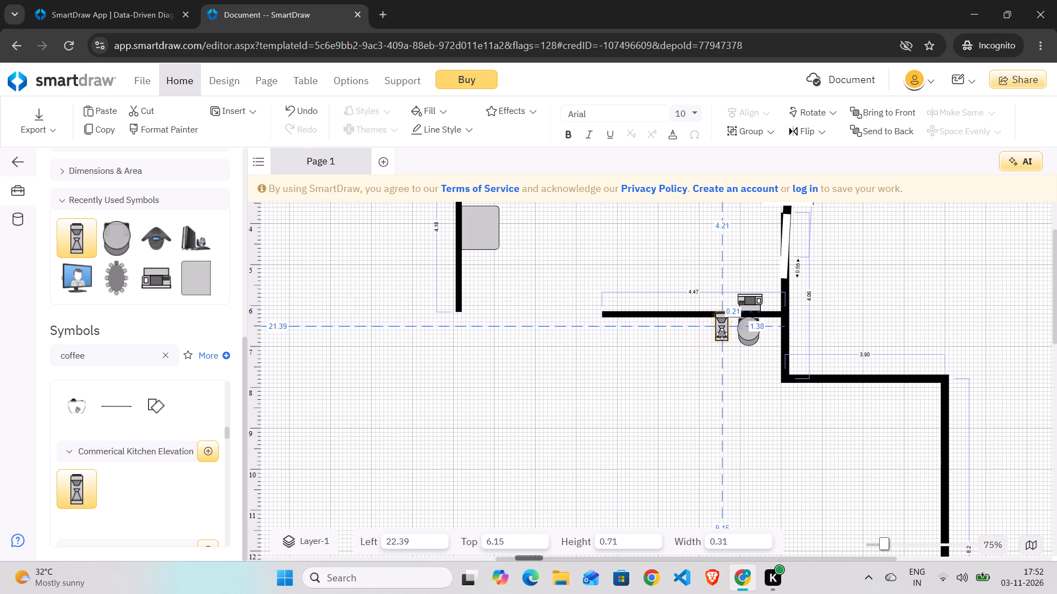
left_click_drag(722, 334, 709, 336)
left_click(764, 391)
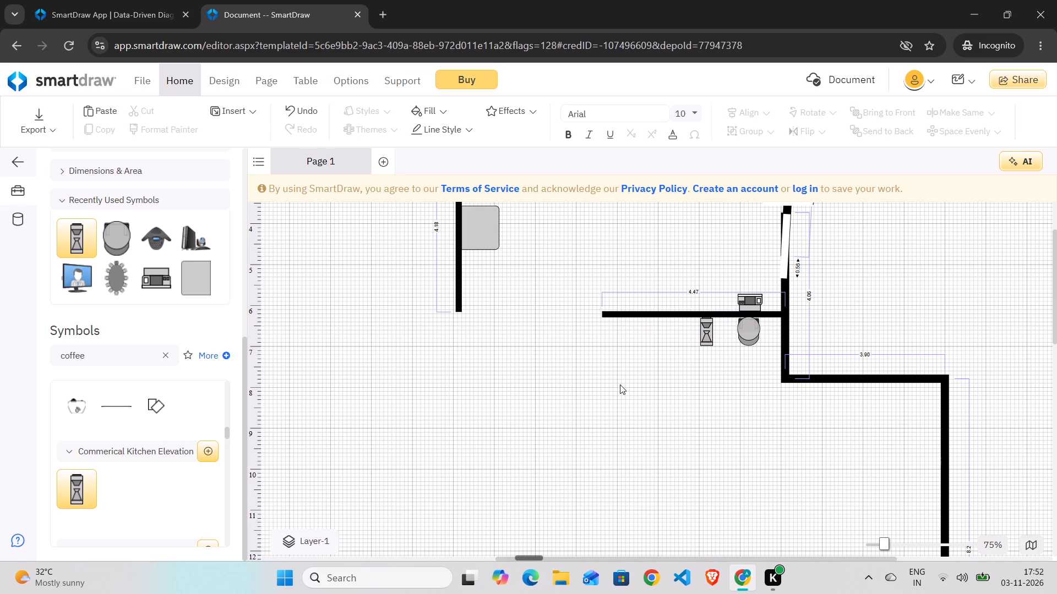
Start the Add Wall tool with the Metric Interior Wall 150mm type, with the whole floor plan in view.
scroll(620, 384, "left", 1)
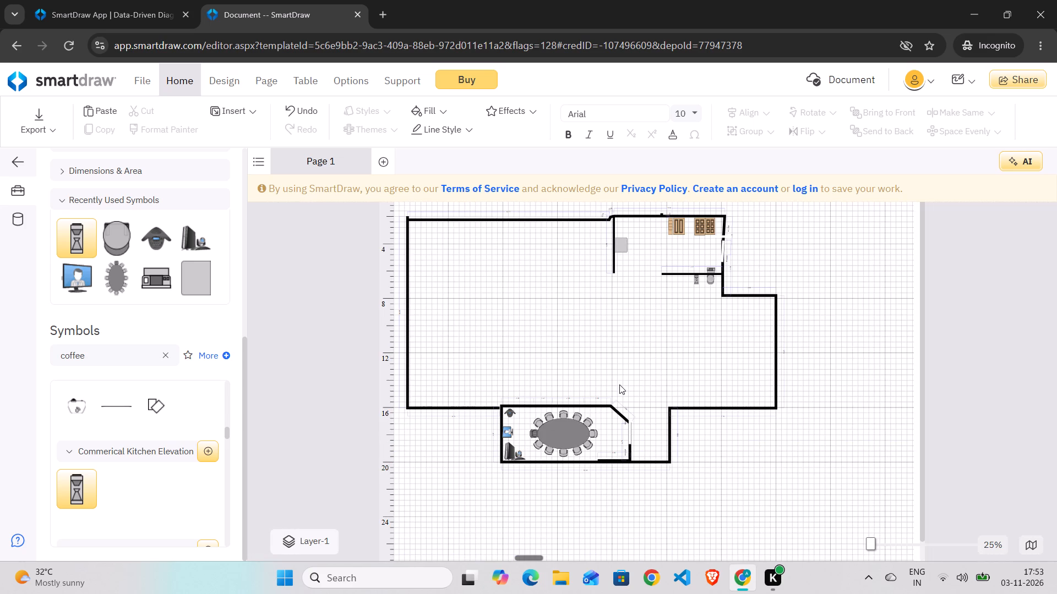
scroll(156, 422, "up", 8)
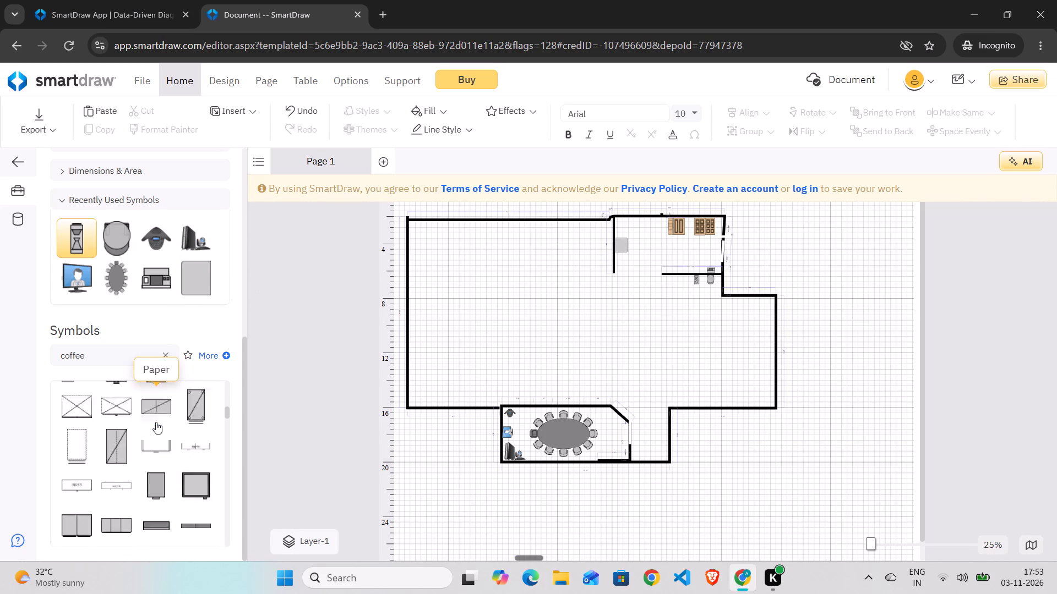
scroll(156, 422, "up", 3)
scroll(157, 216, "up", 8)
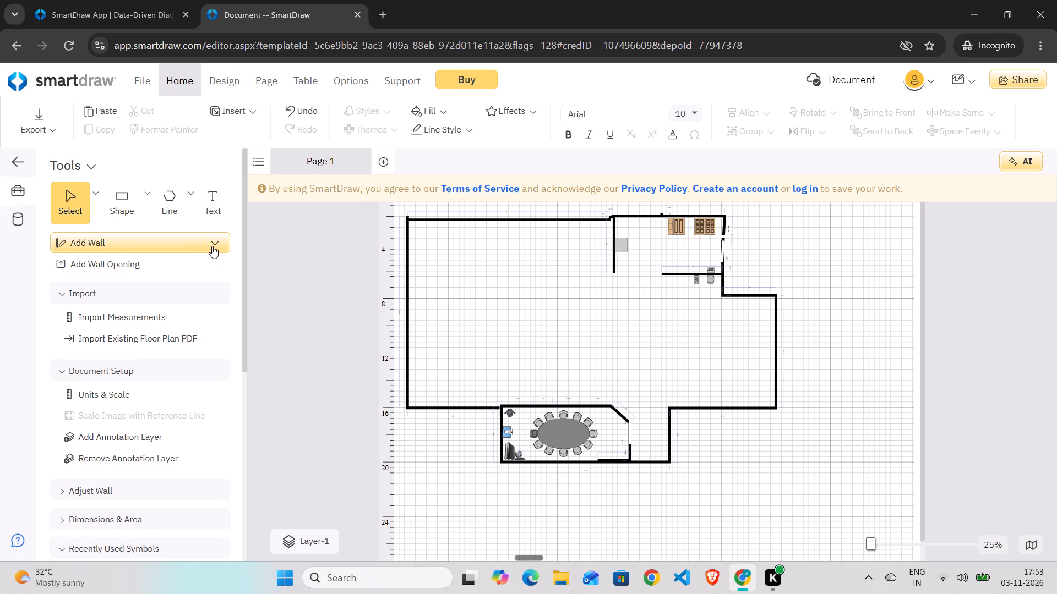
left_click(214, 245)
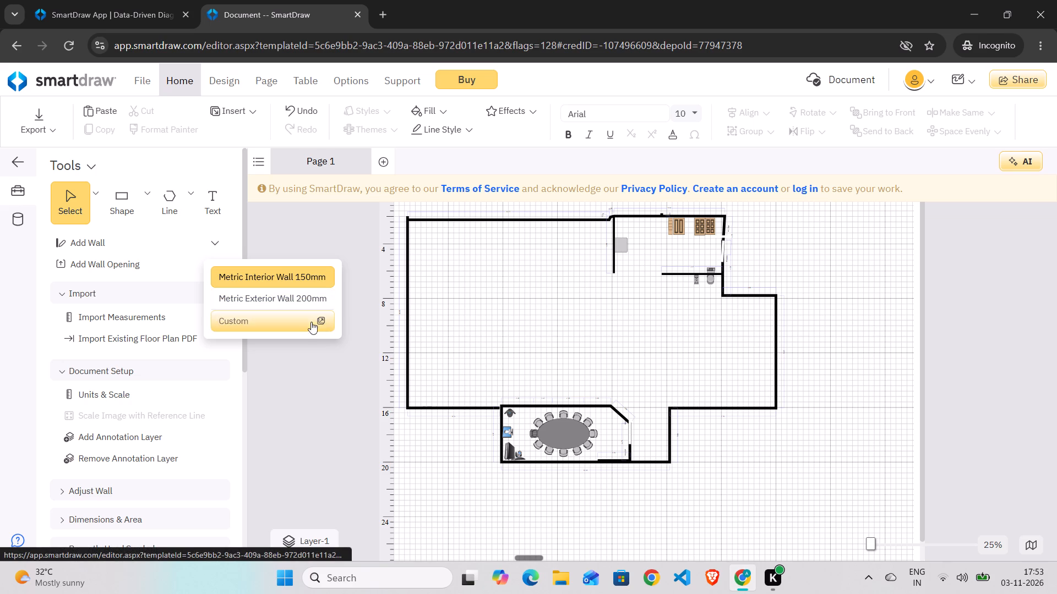
left_click(305, 282)
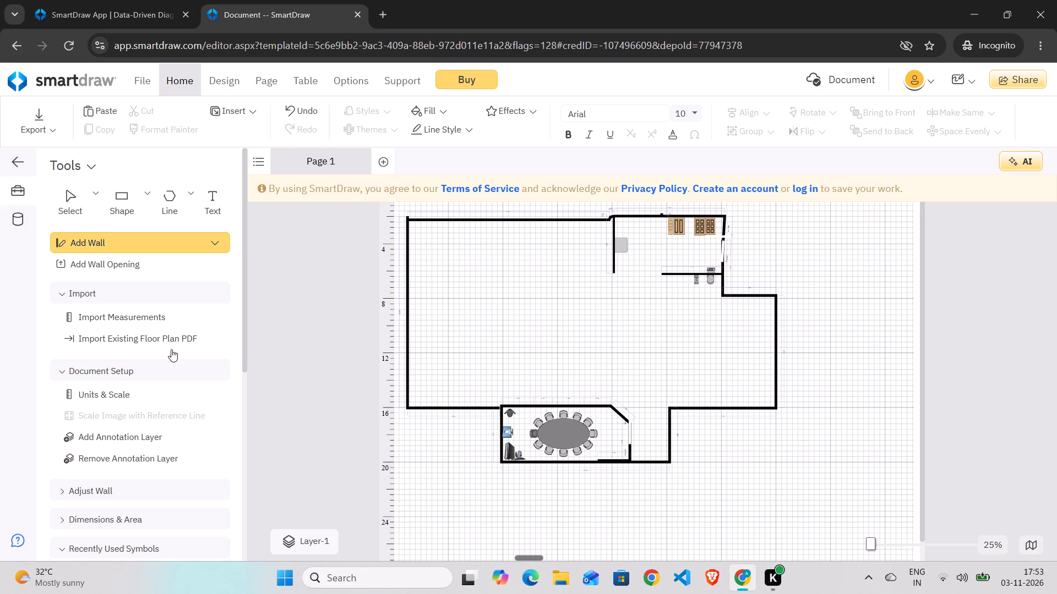
Look over the floor plan tools and expand the Dimensions & Area options.
scroll(148, 394, "down", 1)
scroll(148, 394, "up", 3)
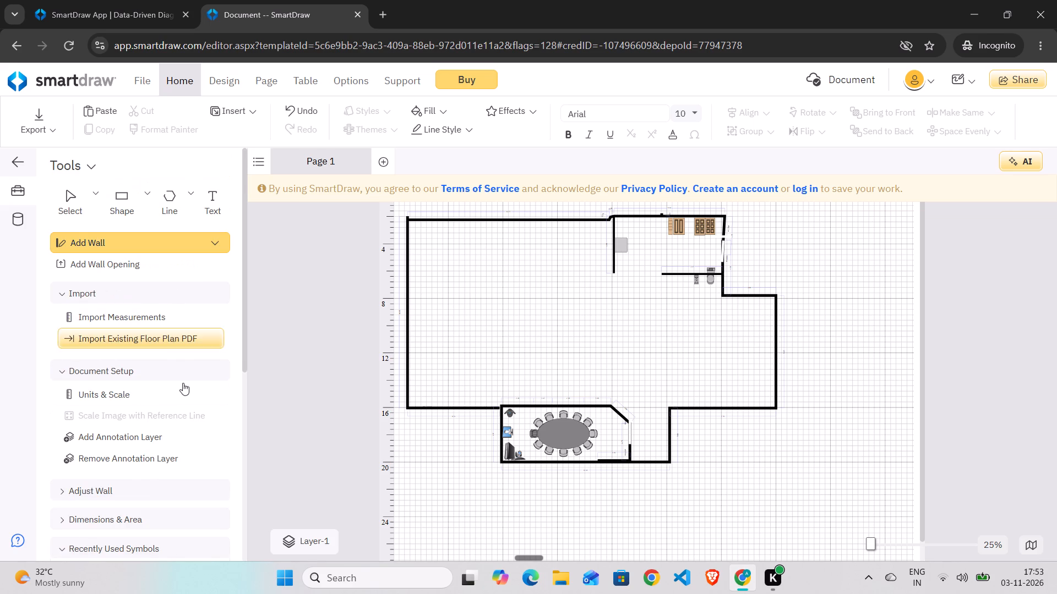
scroll(189, 406, "down", 3)
scroll(189, 406, "up", 1)
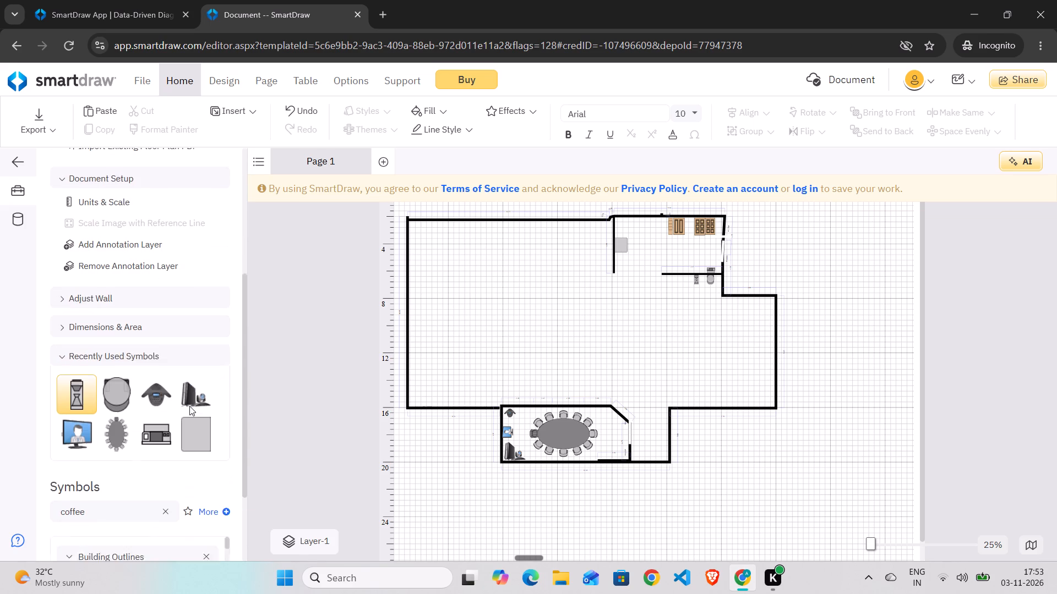
scroll(189, 406, "up", 1)
left_click(90, 352)
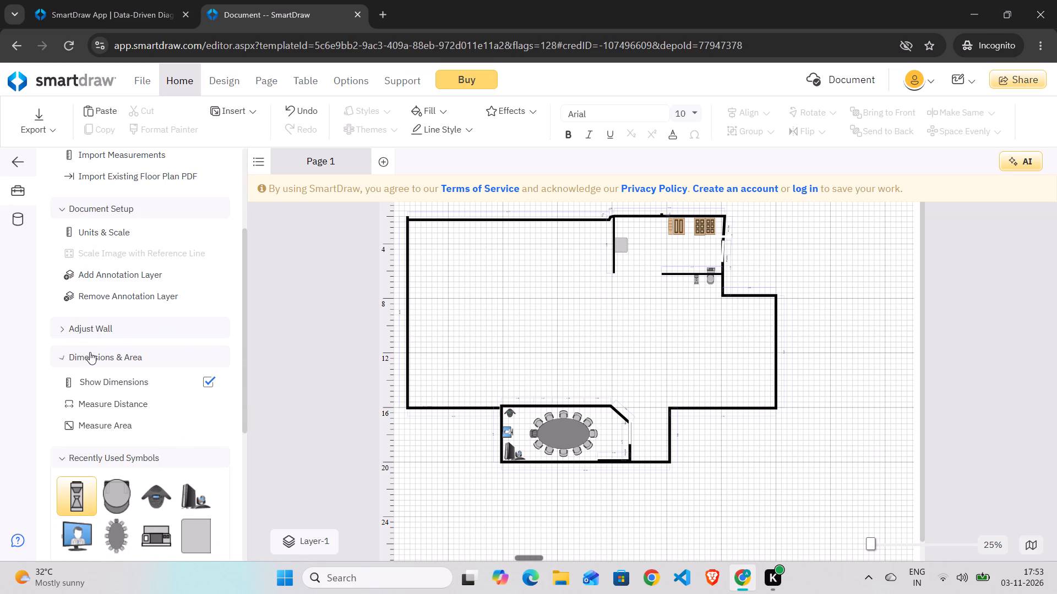
Look through the symbol libraries, including Building Outlines, Room Outlines and the coffee search results, for further interior elements.
scroll(162, 403, "down", 2)
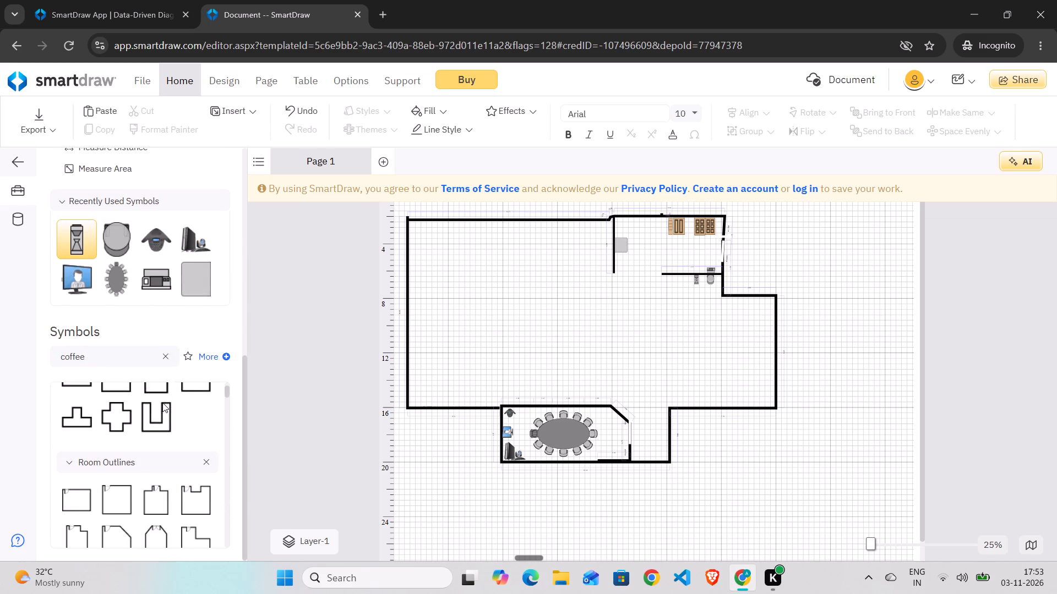
scroll(162, 403, "down", 1)
scroll(136, 425, "up", 1)
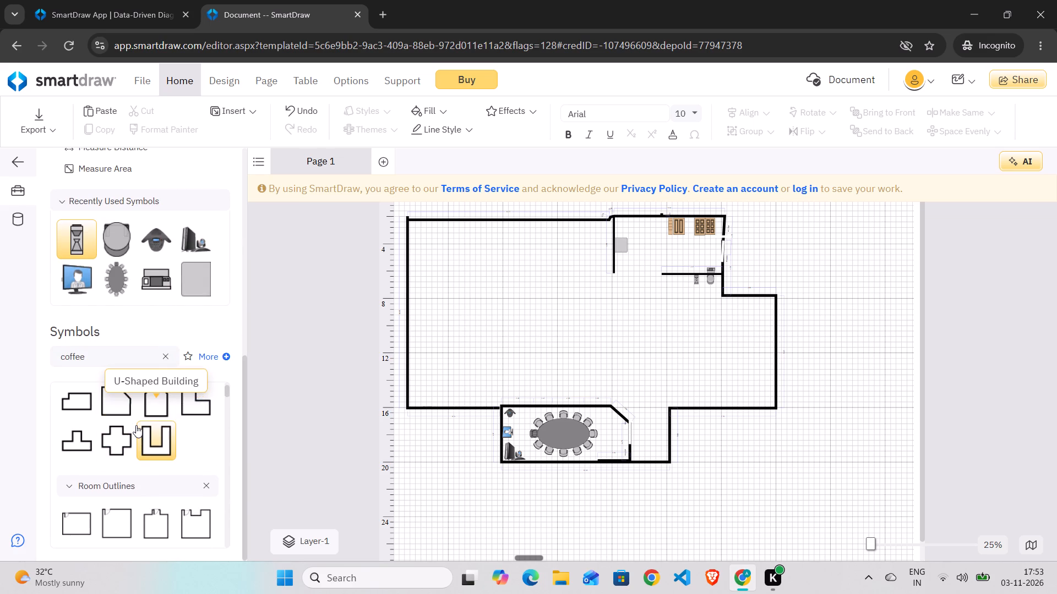
scroll(136, 425, "up", 1)
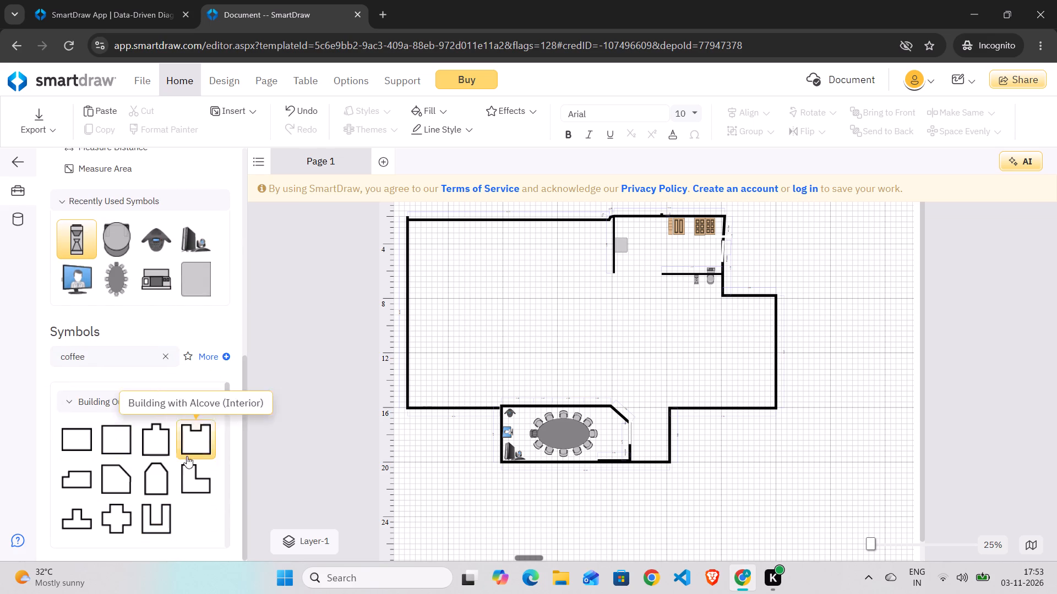
scroll(189, 467, "down", 2)
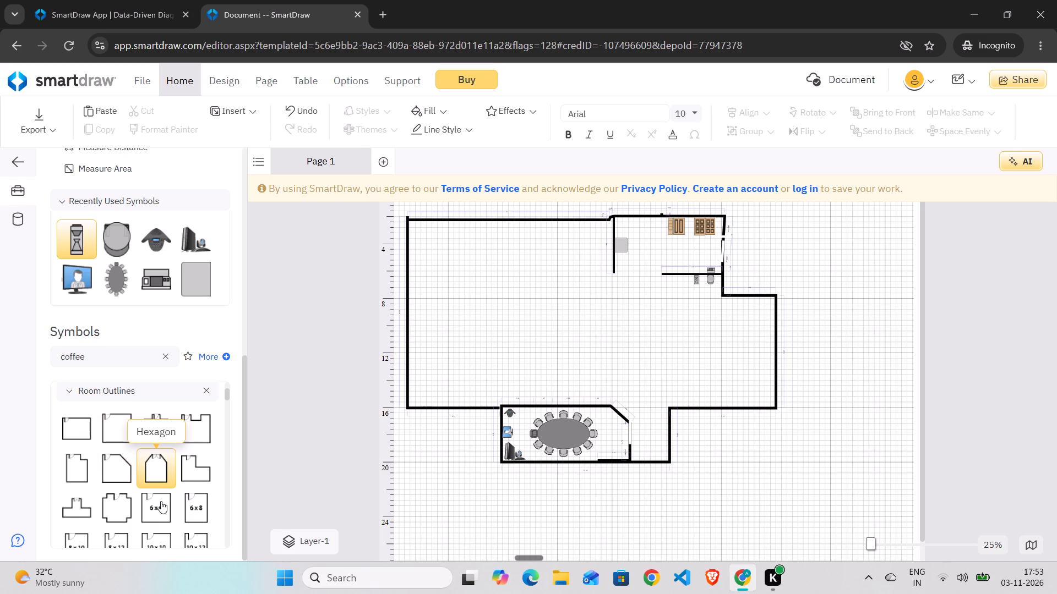
scroll(112, 492, "down", 1)
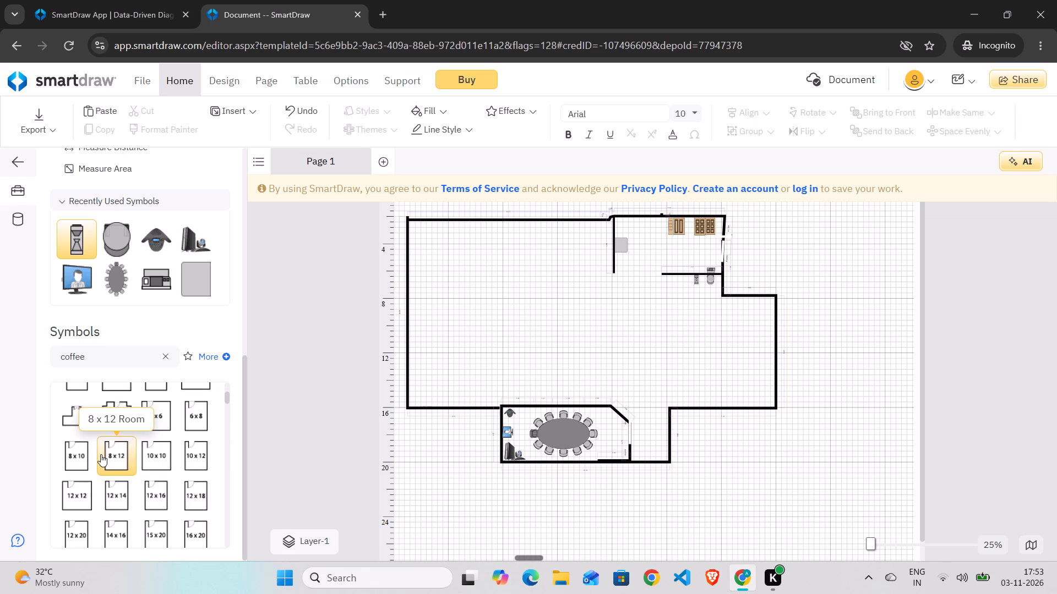
scroll(101, 454, "down", 4)
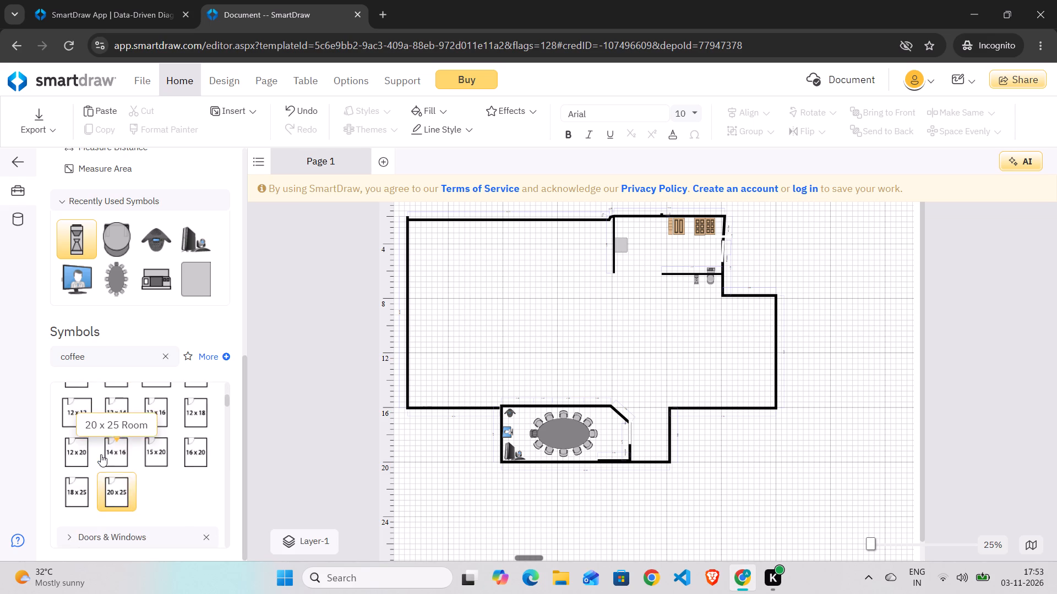
scroll(101, 454, "down", 1)
scroll(154, 413, "up", 1)
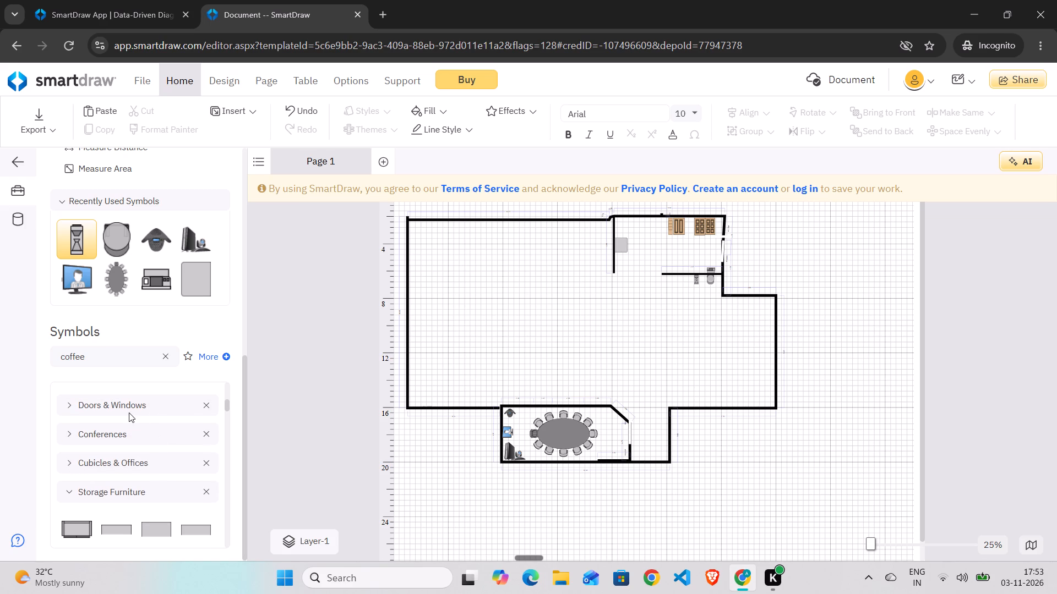
left_click_drag(129, 413, 107, 413)
scroll(152, 485, "up", 1)
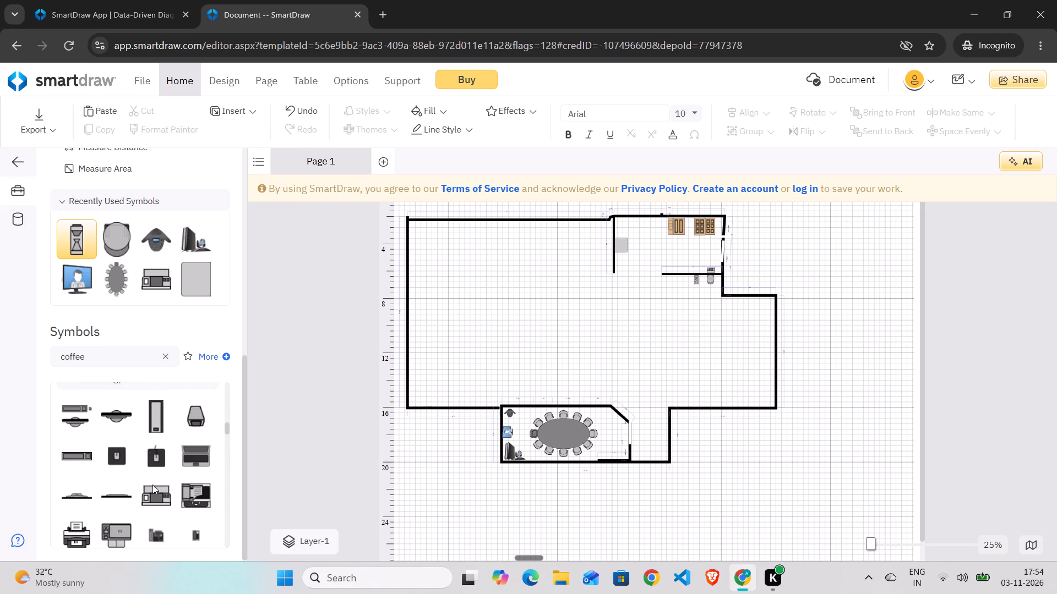
scroll(152, 485, "up", 2)
scroll(152, 485, "right", 1)
scroll(152, 485, "down", 2)
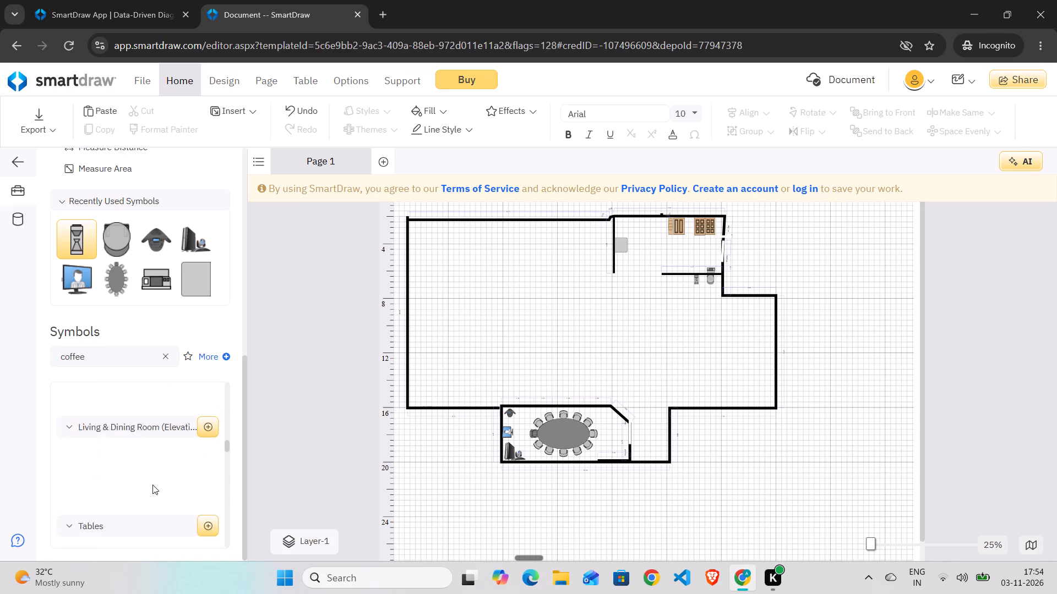
scroll(152, 485, "down", 6)
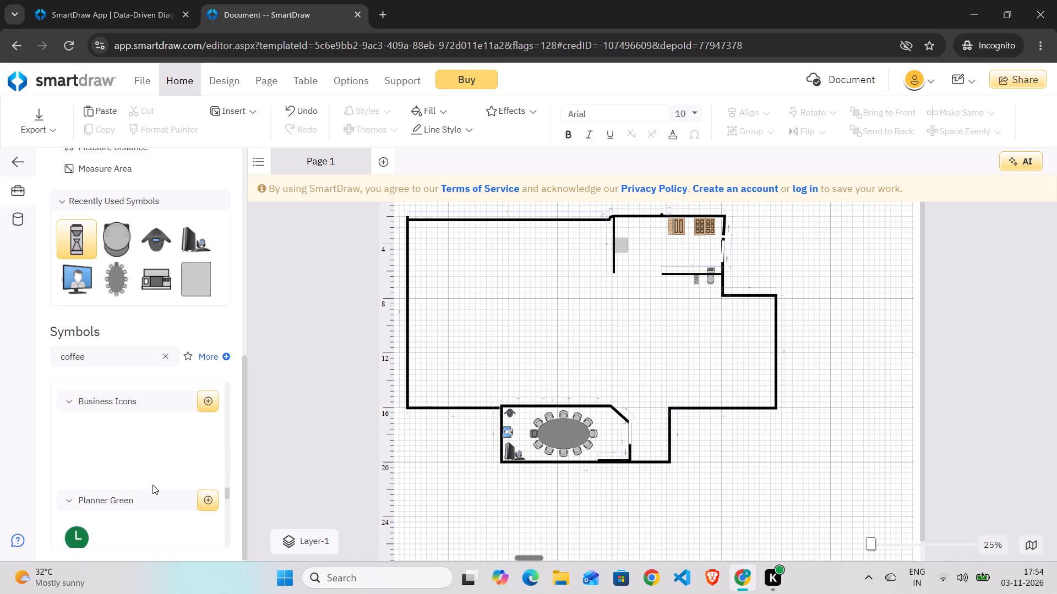
scroll(152, 485, "down", 4)
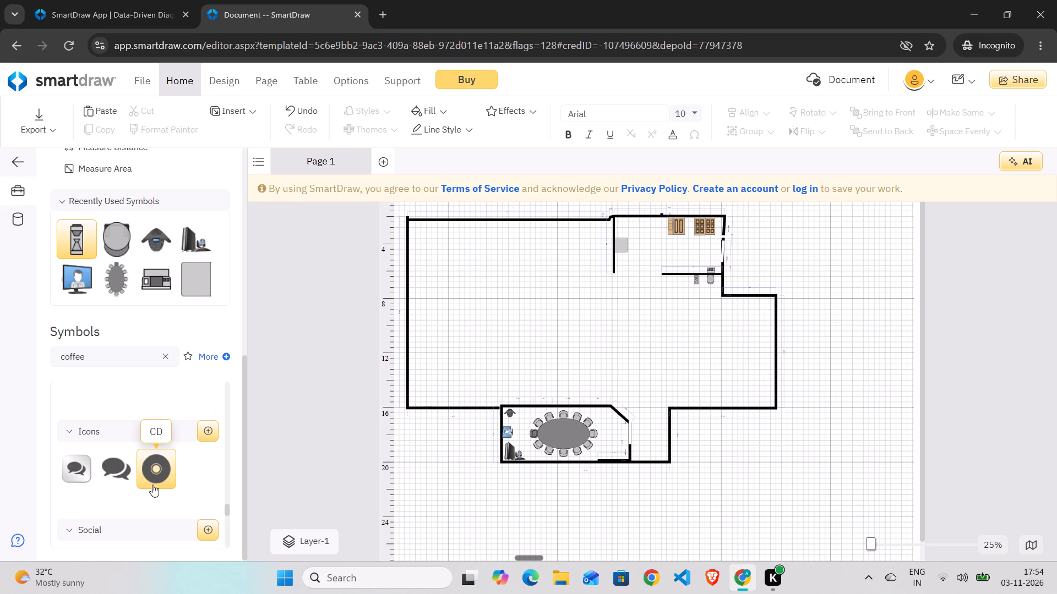
scroll(152, 485, "down", 5)
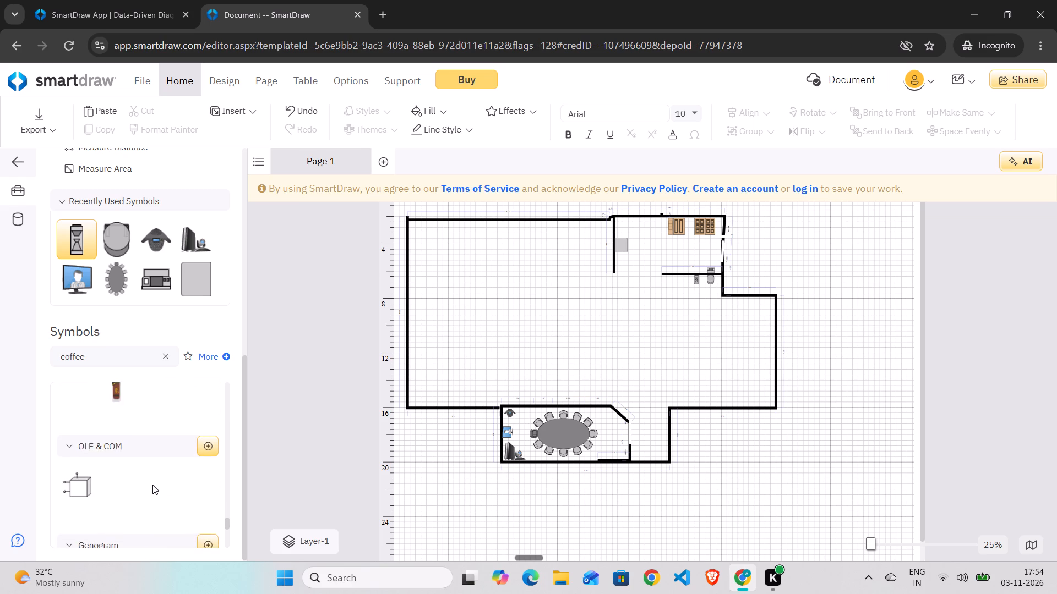
scroll(152, 485, "up", 20)
scroll(152, 485, "up", 5)
scroll(152, 485, "down", 3)
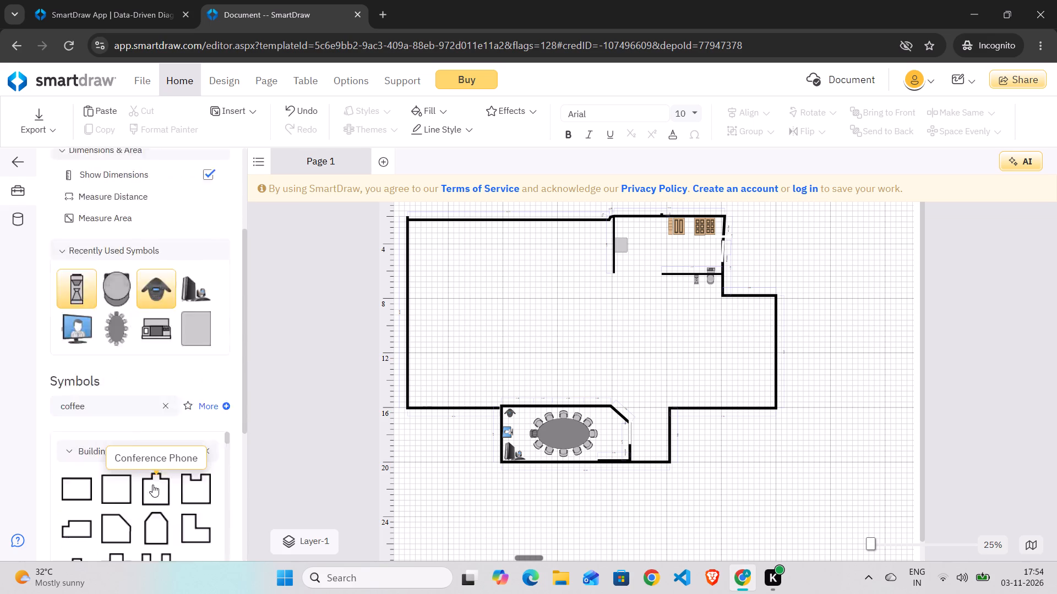
scroll(152, 485, "down", 4)
scroll(150, 364, "down", 1)
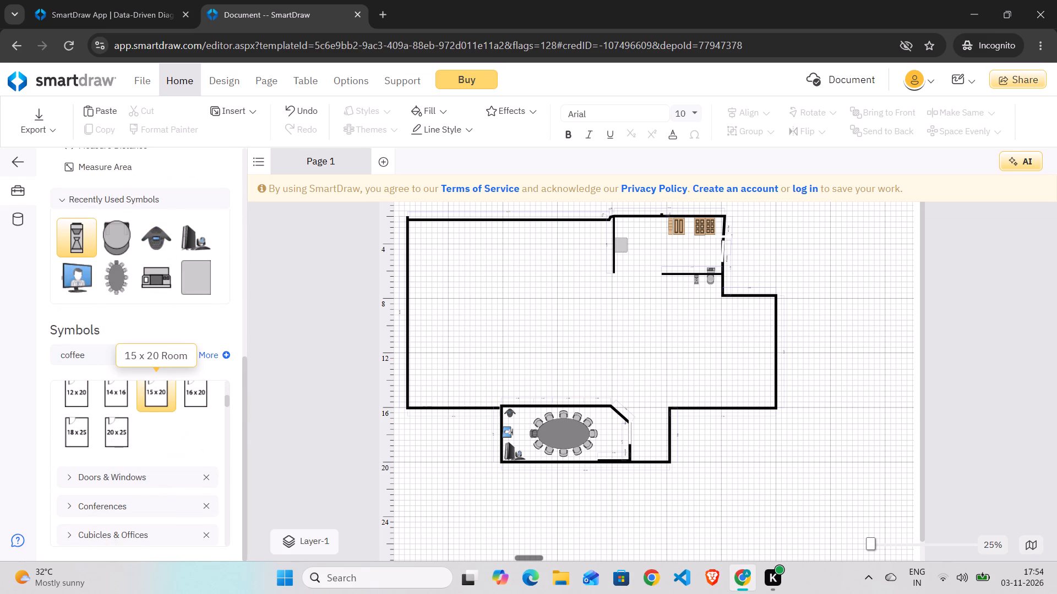
scroll(187, 446, "left", 1)
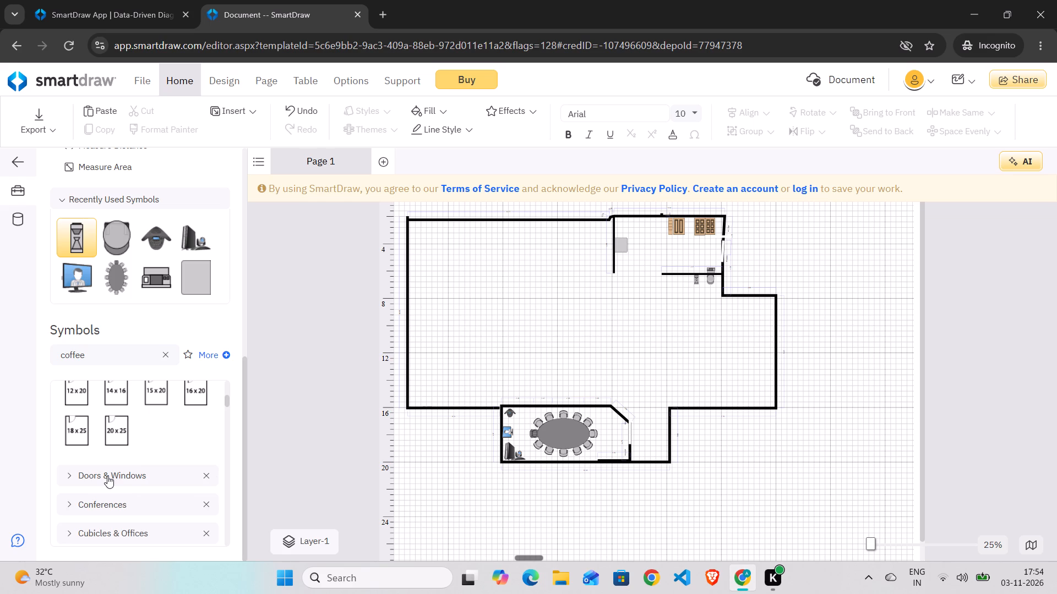
Expand the Doors & Windows symbol library and examine its door, window and garage door symbols.
left_click(107, 476)
scroll(154, 507, "down", 3)
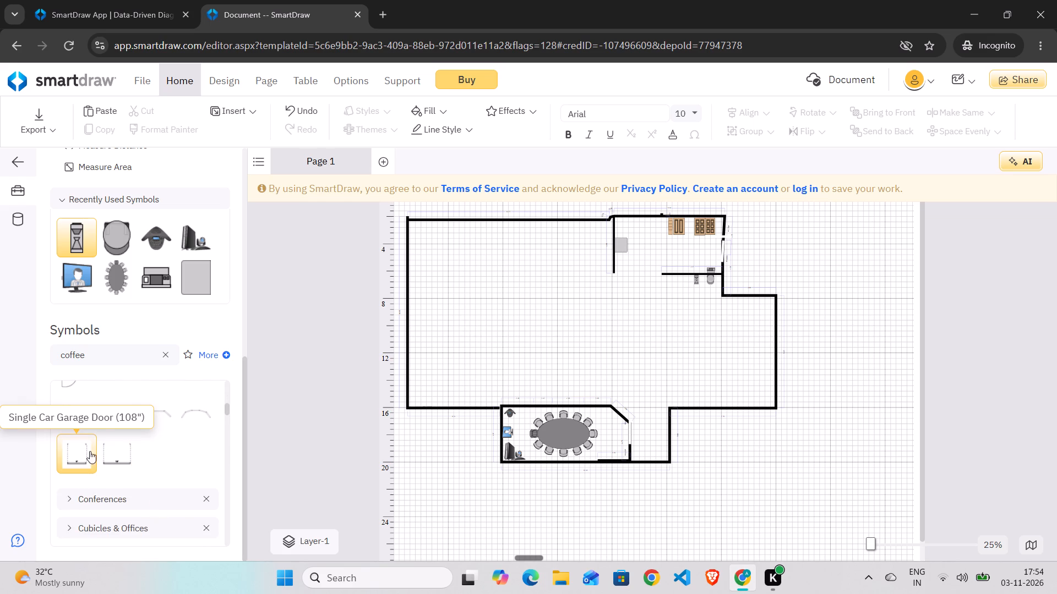
scroll(106, 422, "right", 1)
scroll(106, 422, "up", 1)
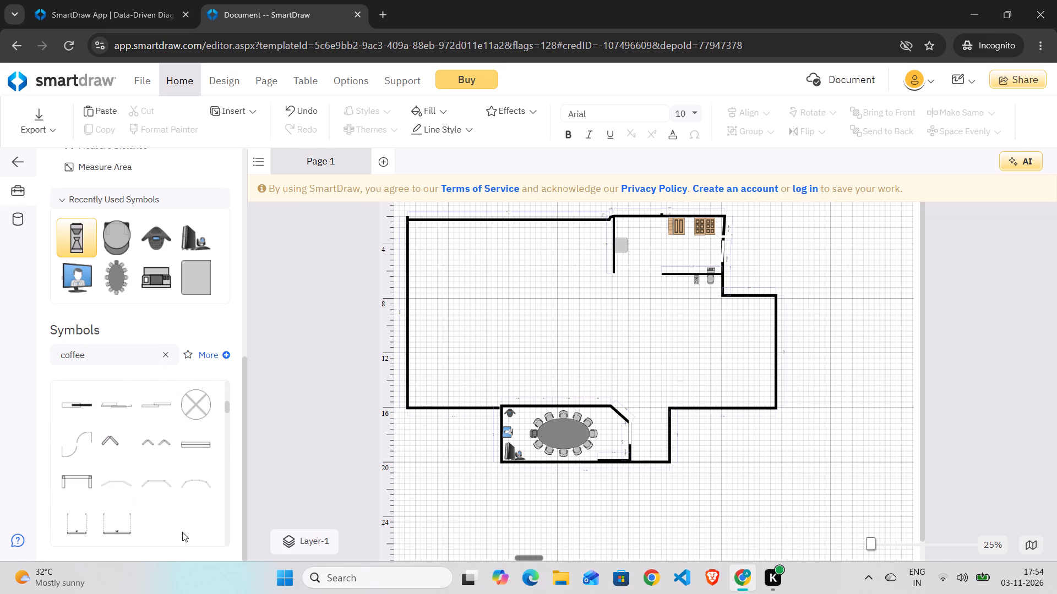
scroll(115, 454, "up", 1)
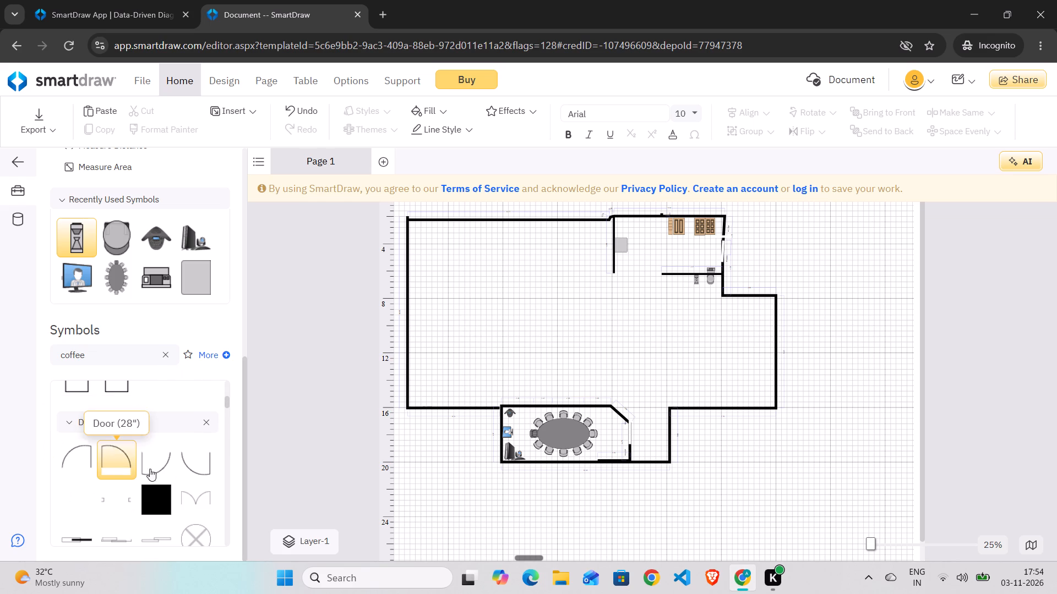
scroll(197, 539, "down", 1)
scroll(140, 460, "down", 1)
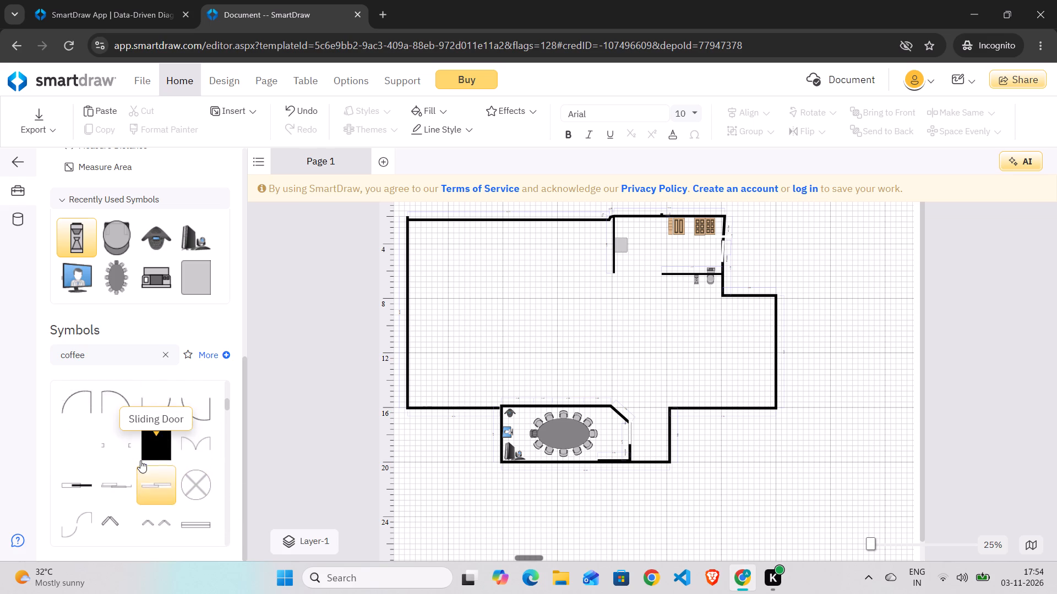
scroll(140, 460, "down", 1)
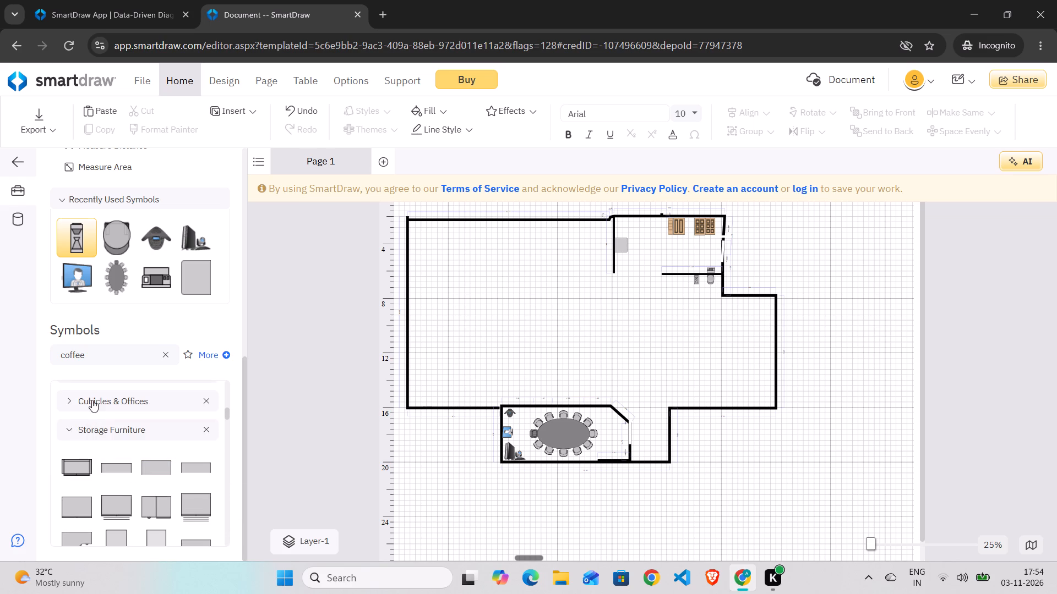
Place a 7x7' Cubicle - Furnished from the Cubicles & Offices library in the main room's lower-left area, about 4.31 left and 13.34 top.
left_click(92, 400)
scroll(136, 478, "down", 1)
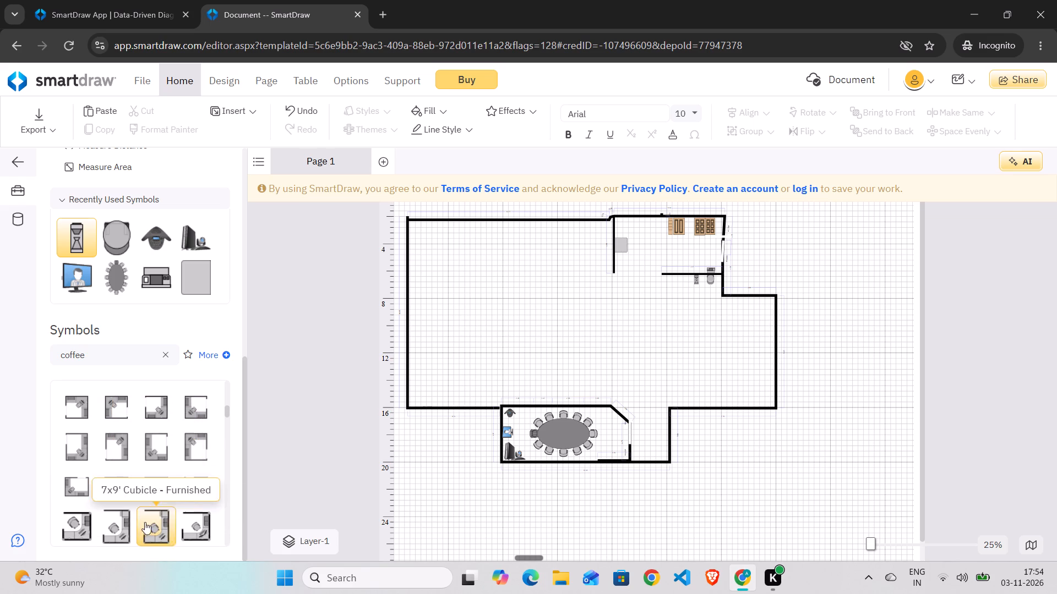
left_click(79, 525)
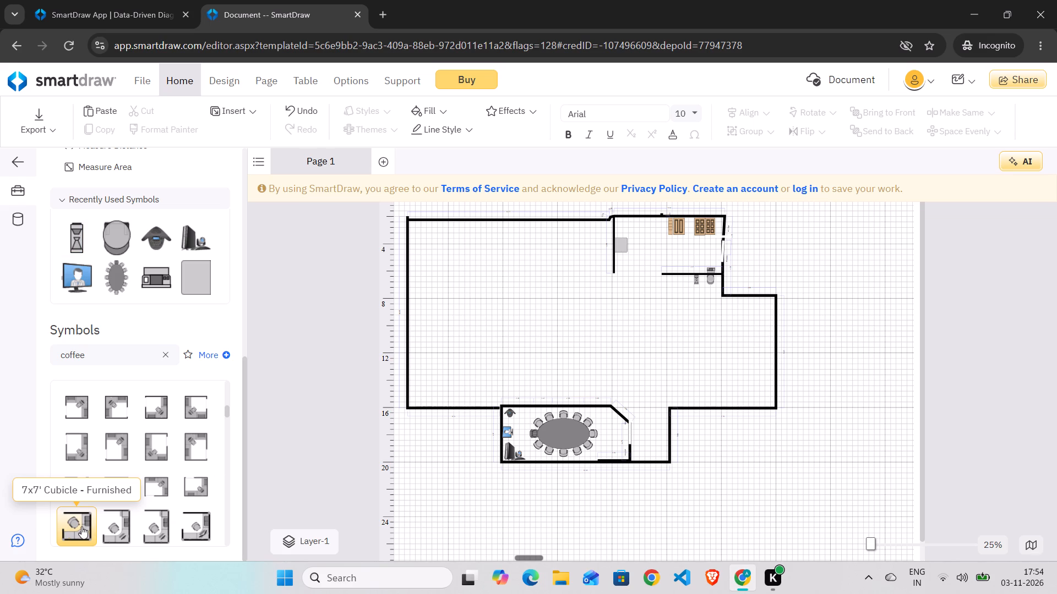
left_click_drag(79, 528, 429, 388)
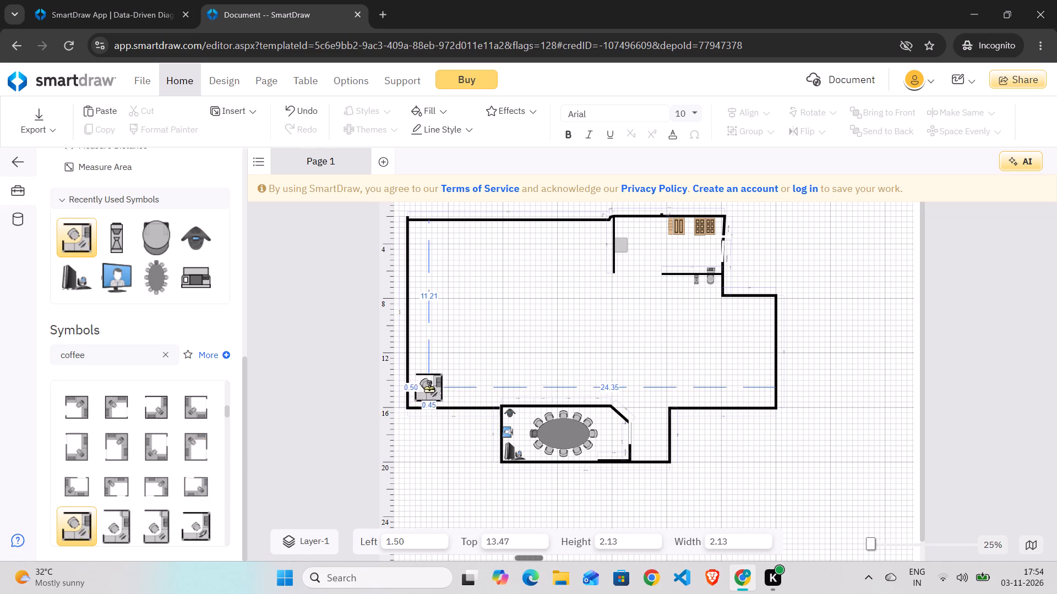
left_click_drag(429, 388, 466, 386)
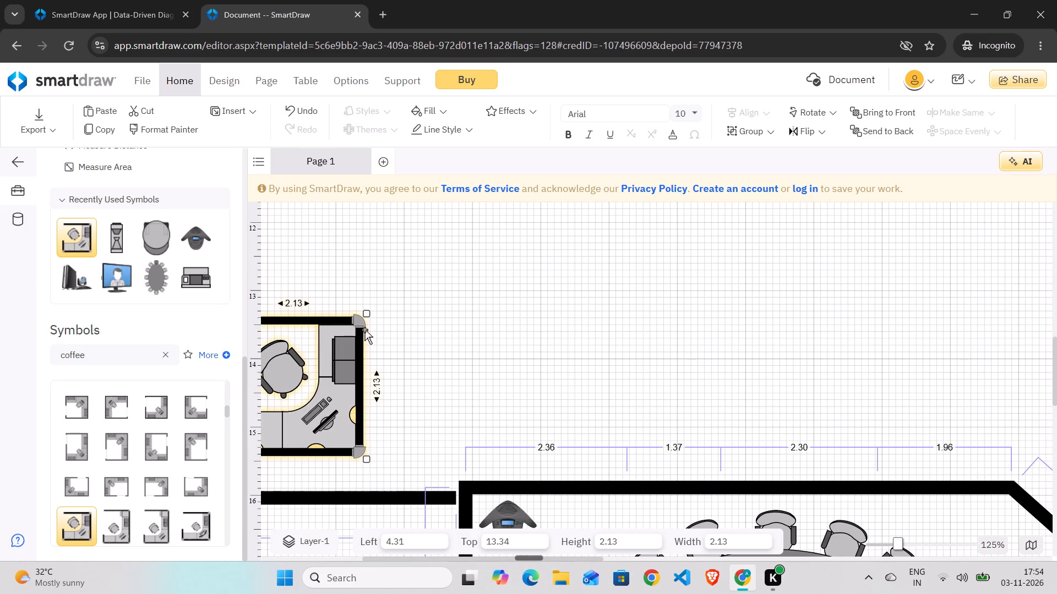
Rotate the furnished cubicle 180° and set it against the bottom wall beside the conference room, at about 5.80 left and 13.94 top.
scroll(364, 329, "right", 2)
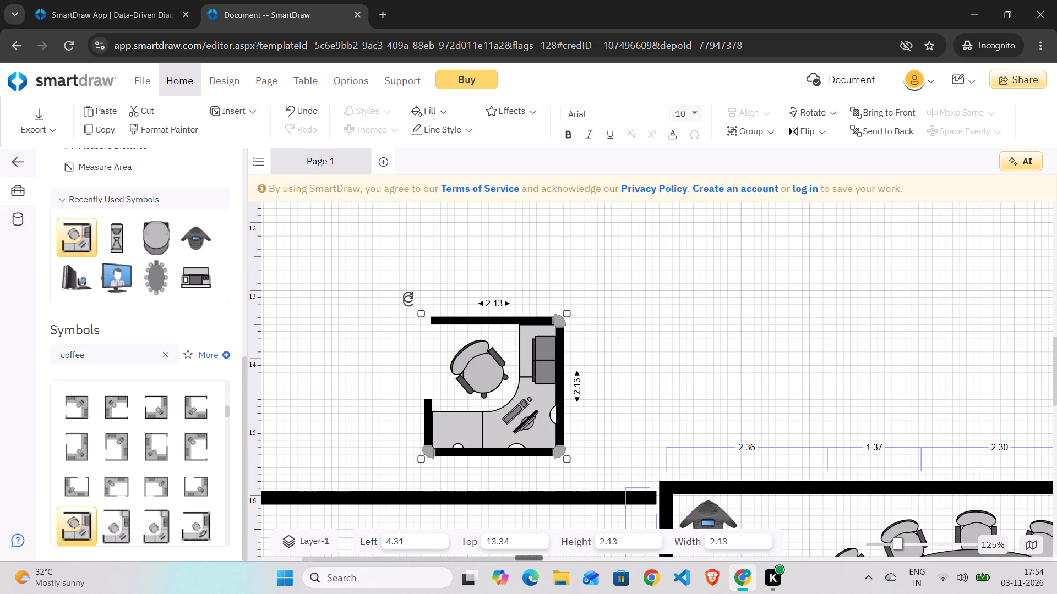
left_click_drag(408, 297, 535, 443)
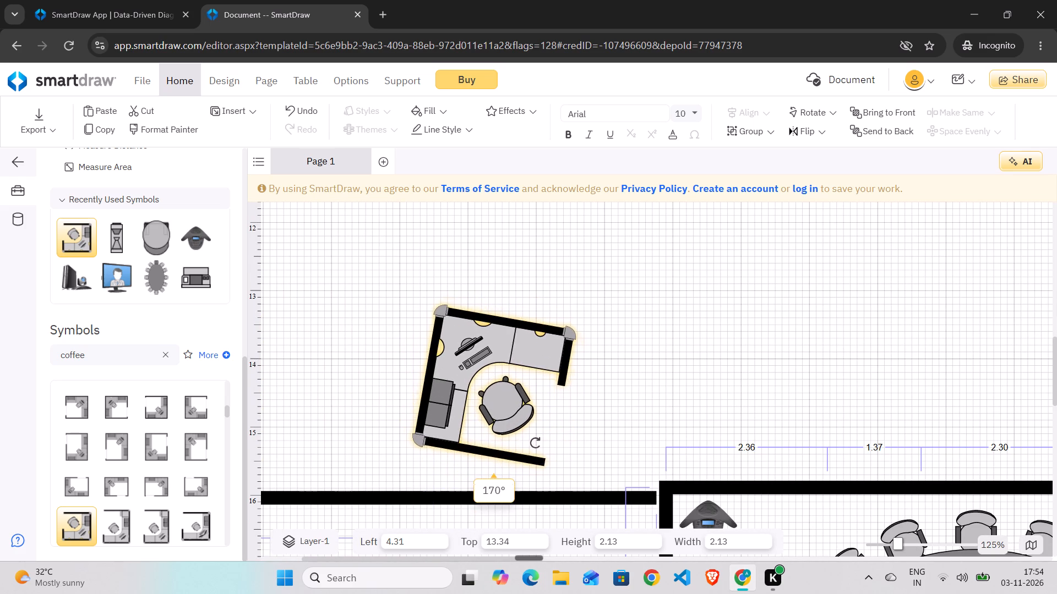
left_click_drag(535, 443, 542, 441)
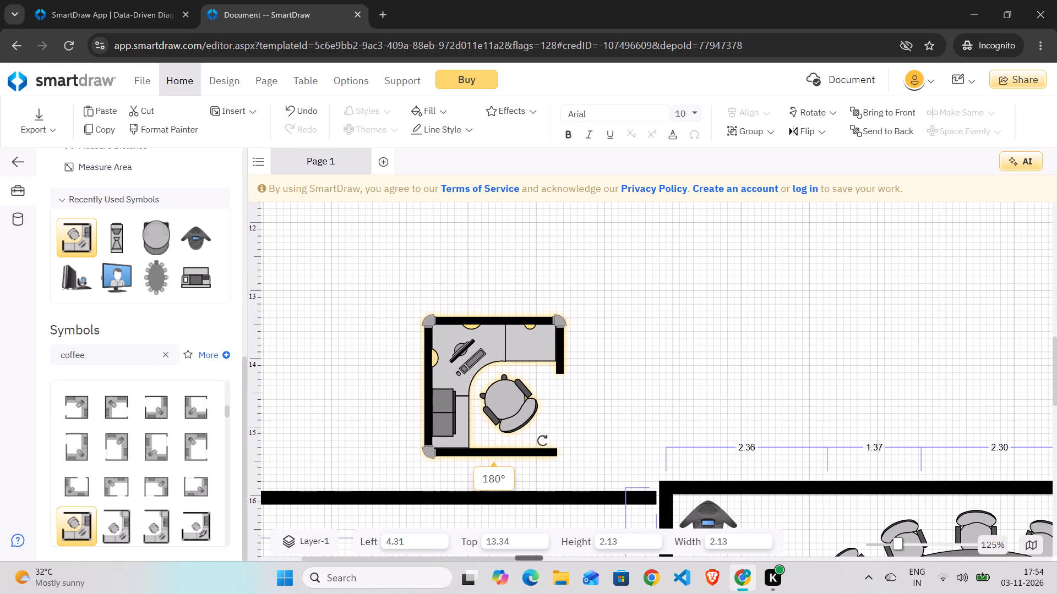
left_click_drag(542, 441, 543, 440)
left_click_drag(471, 394, 558, 440)
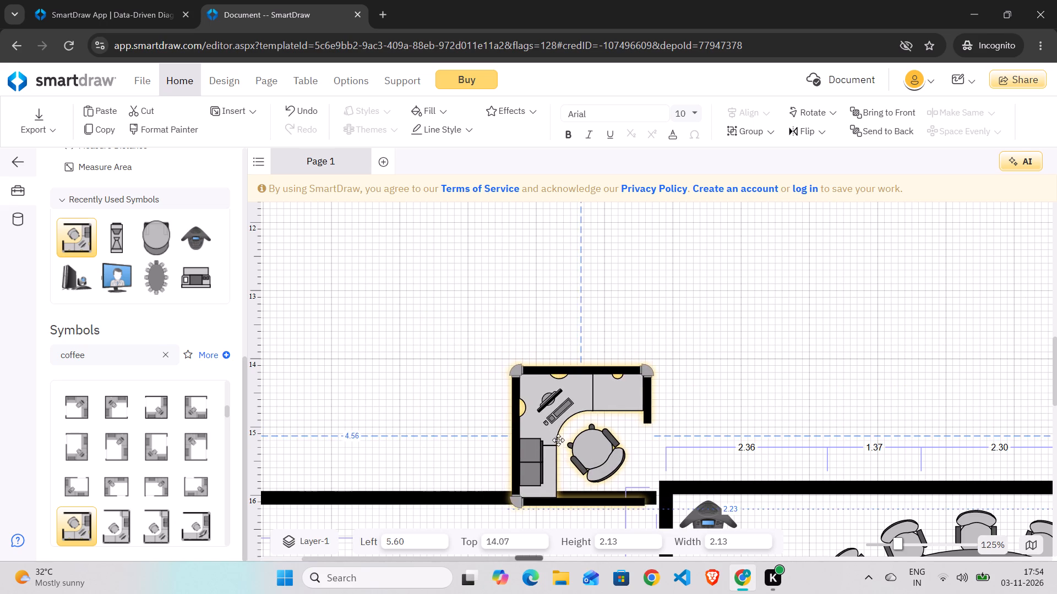
left_click_drag(558, 440, 575, 432)
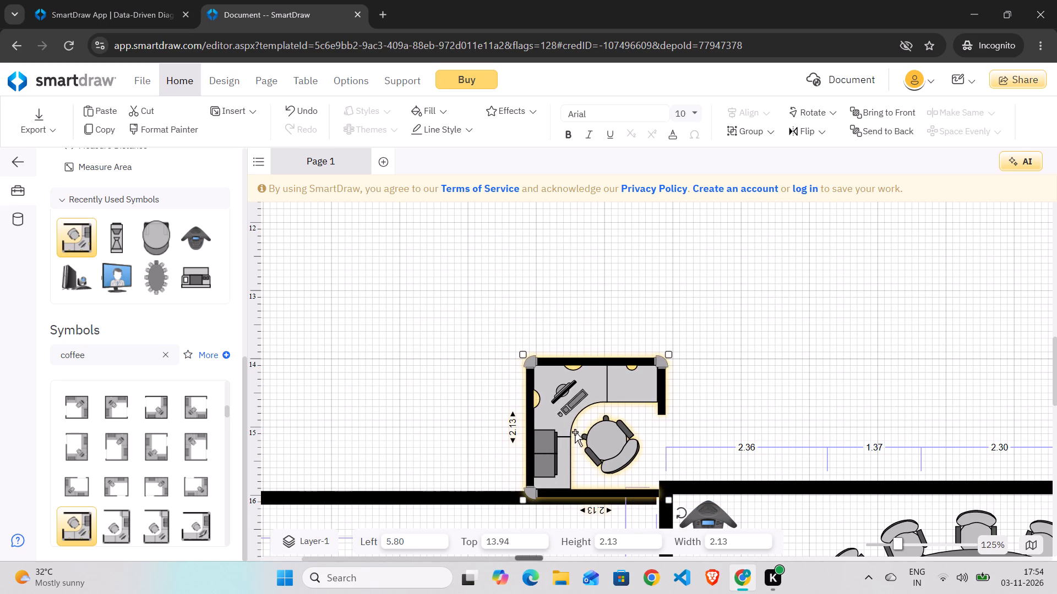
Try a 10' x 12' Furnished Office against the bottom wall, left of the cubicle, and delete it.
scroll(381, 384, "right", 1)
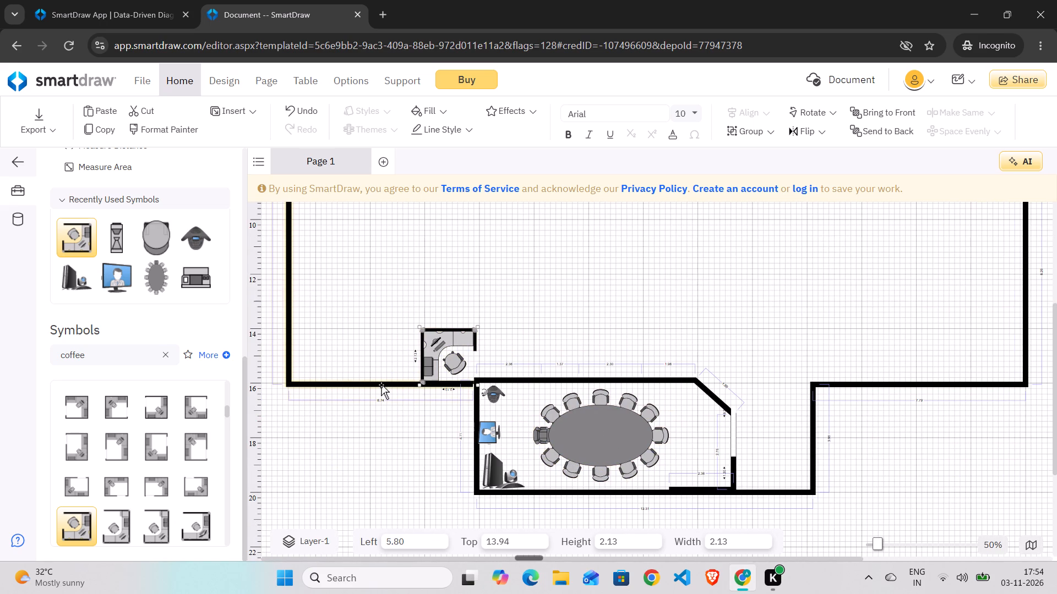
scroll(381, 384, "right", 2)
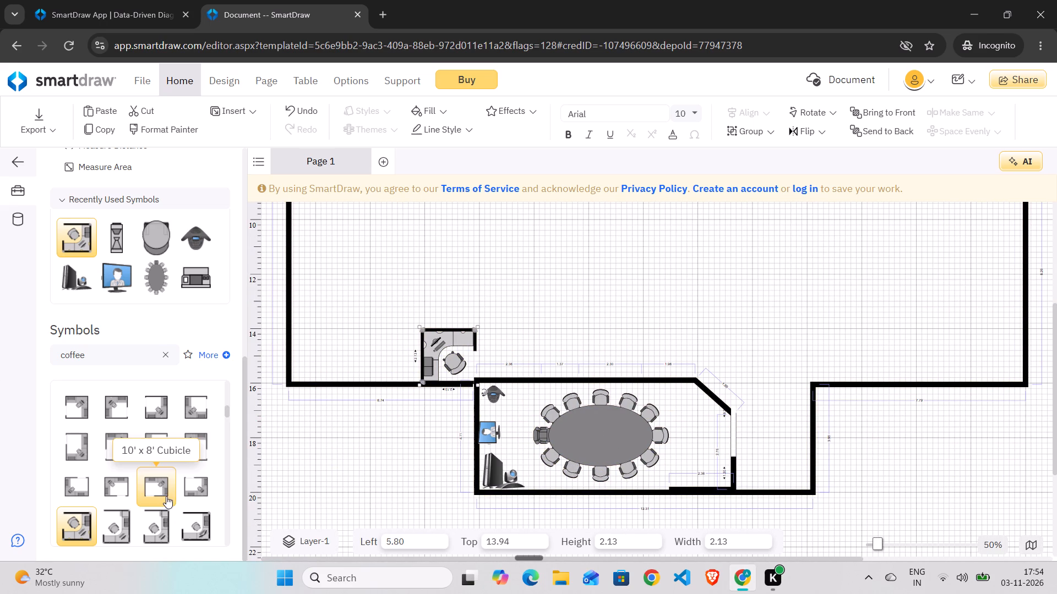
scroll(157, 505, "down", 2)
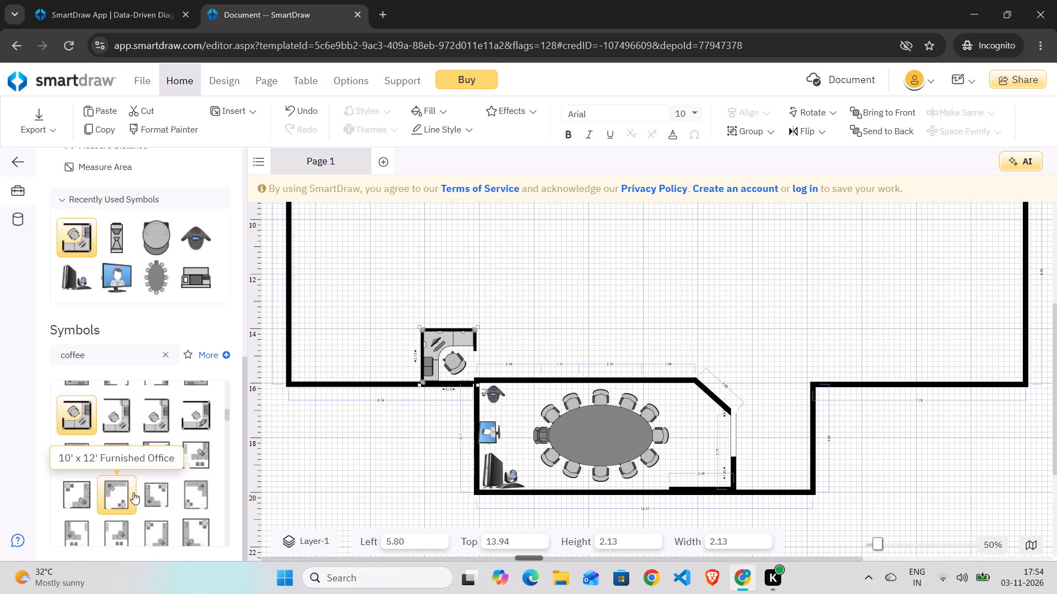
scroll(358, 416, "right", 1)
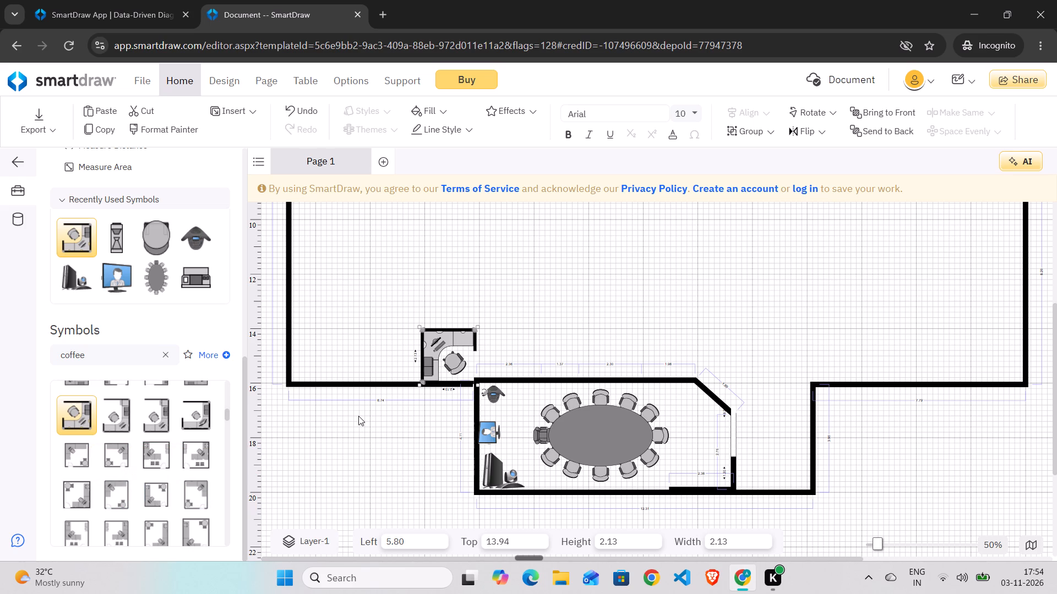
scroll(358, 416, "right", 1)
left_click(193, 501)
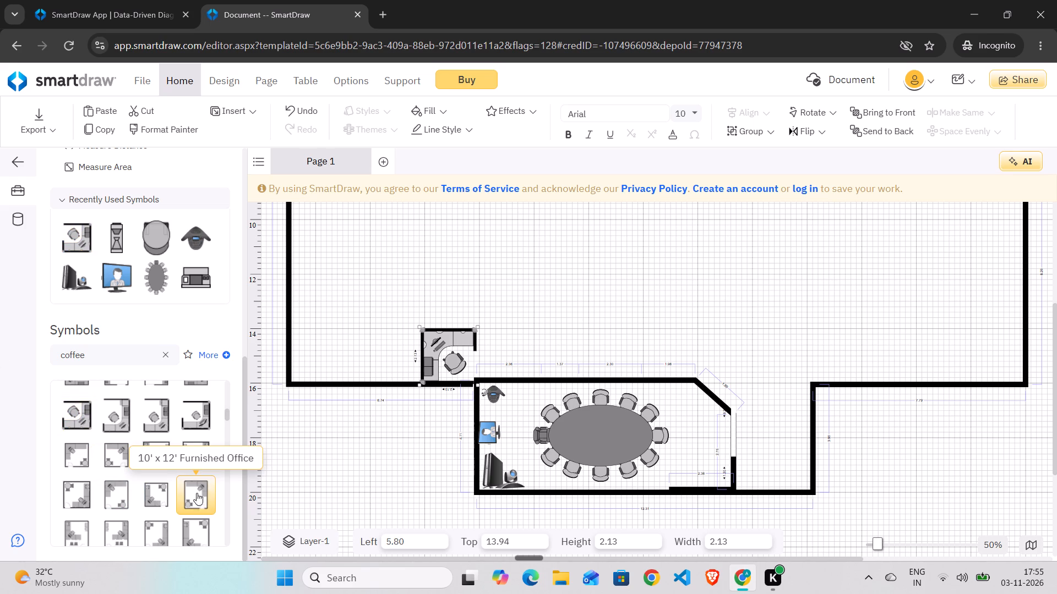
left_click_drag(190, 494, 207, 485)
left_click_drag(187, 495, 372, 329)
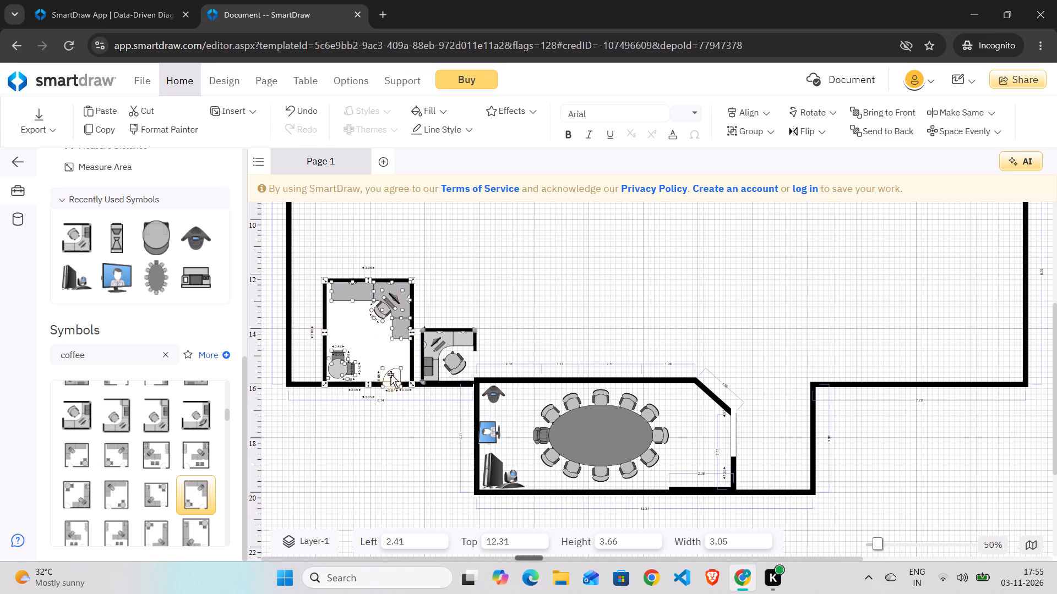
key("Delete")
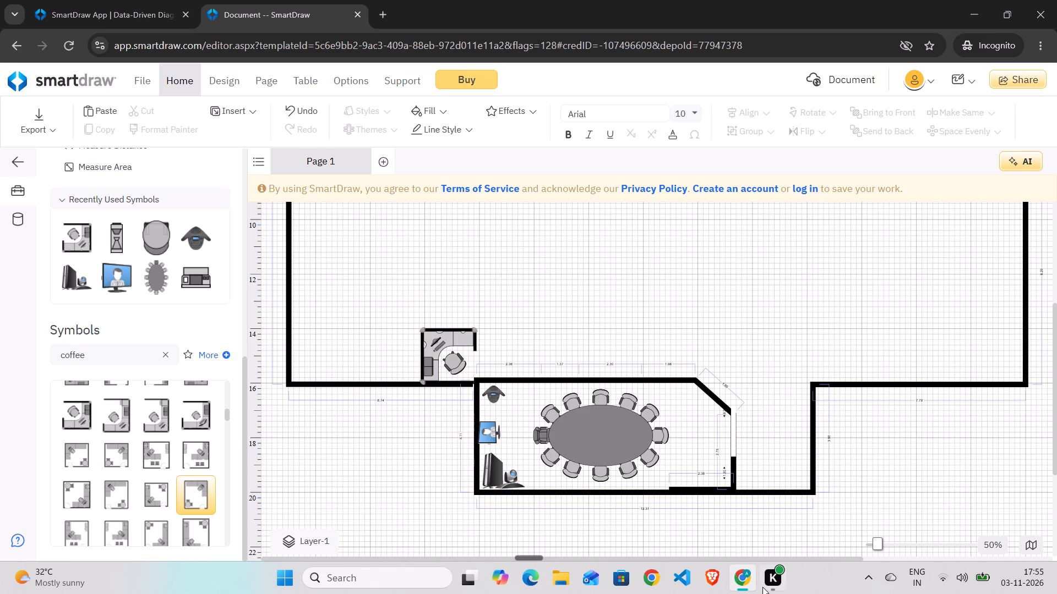
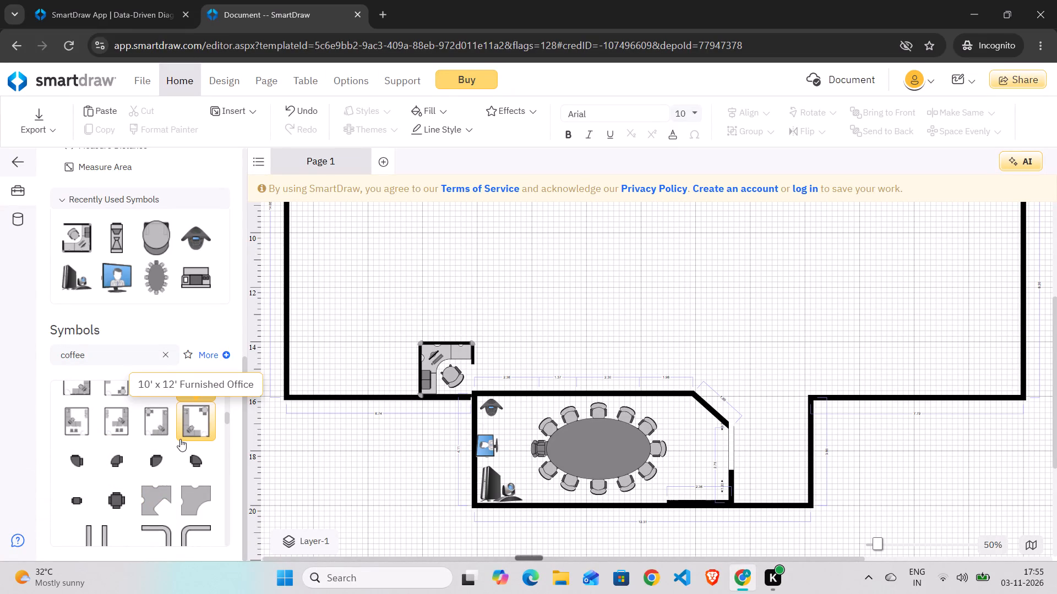
Examine the furnished offices, chairs, corner panels and work surfaces in the Cubicles & Offices symbol library.
scroll(132, 447, "up", 1)
scroll(156, 508, "down", 1)
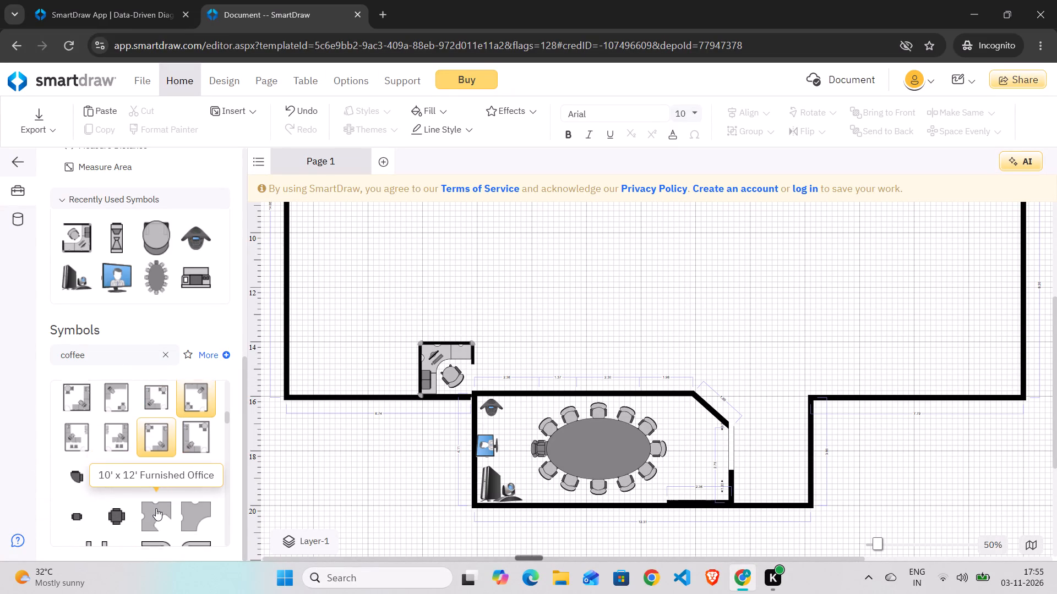
scroll(156, 508, "down", 2)
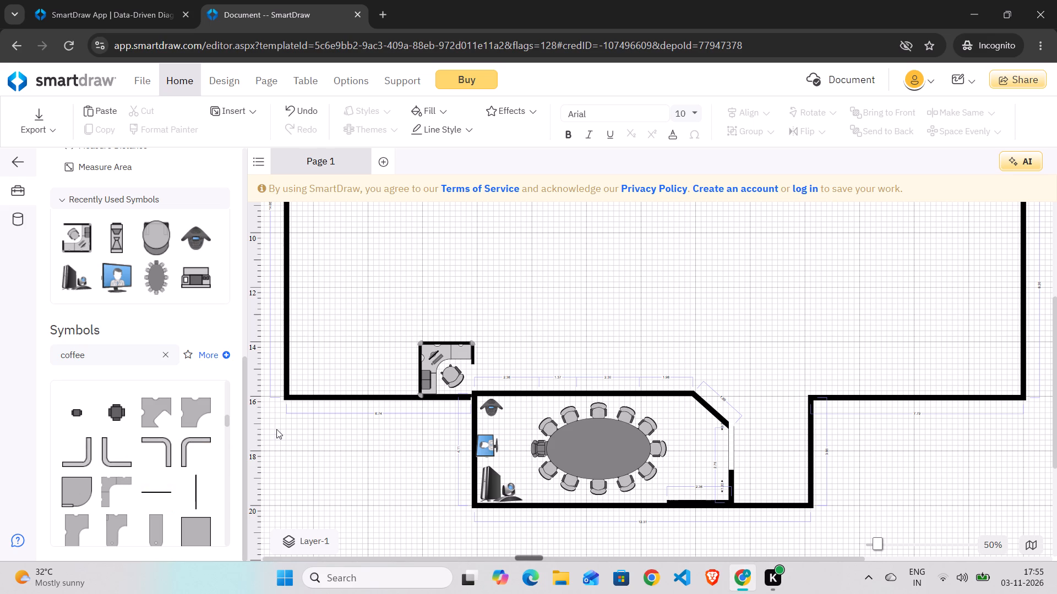
scroll(307, 405, "up", 1)
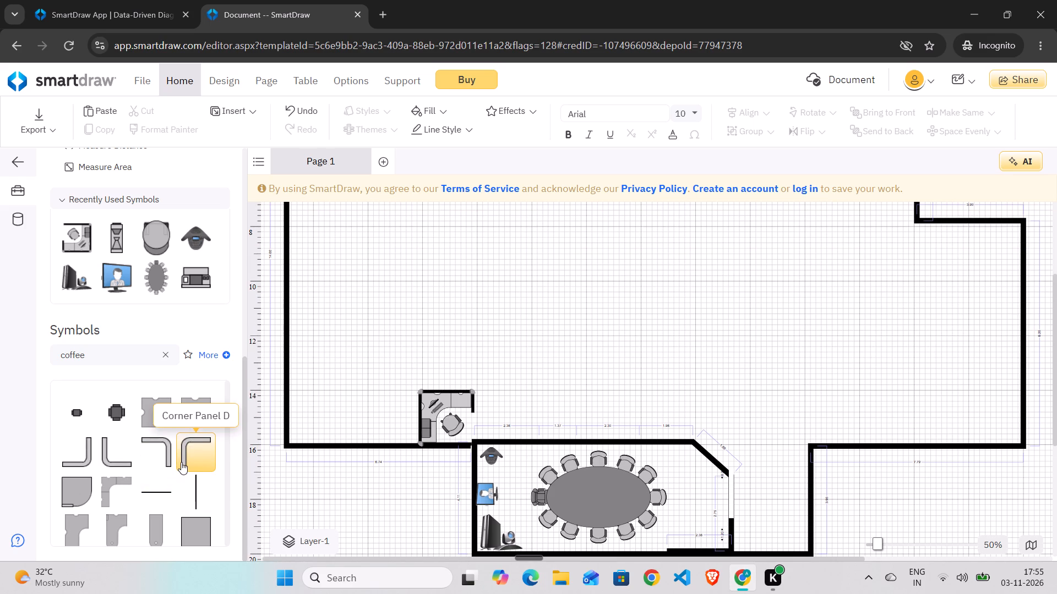
scroll(184, 503, "down", 1)
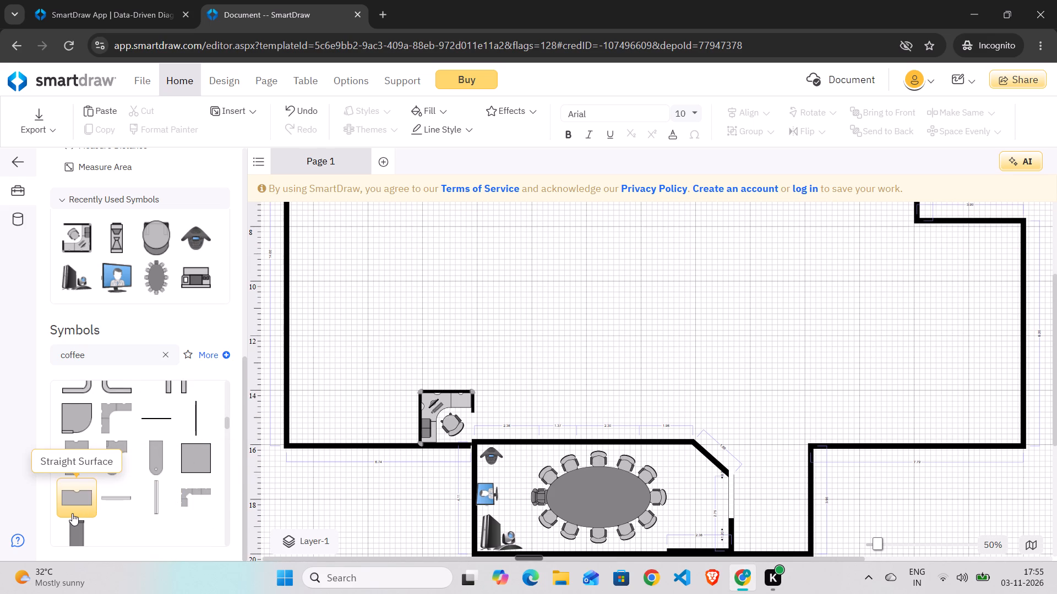
scroll(72, 513, "down", 1)
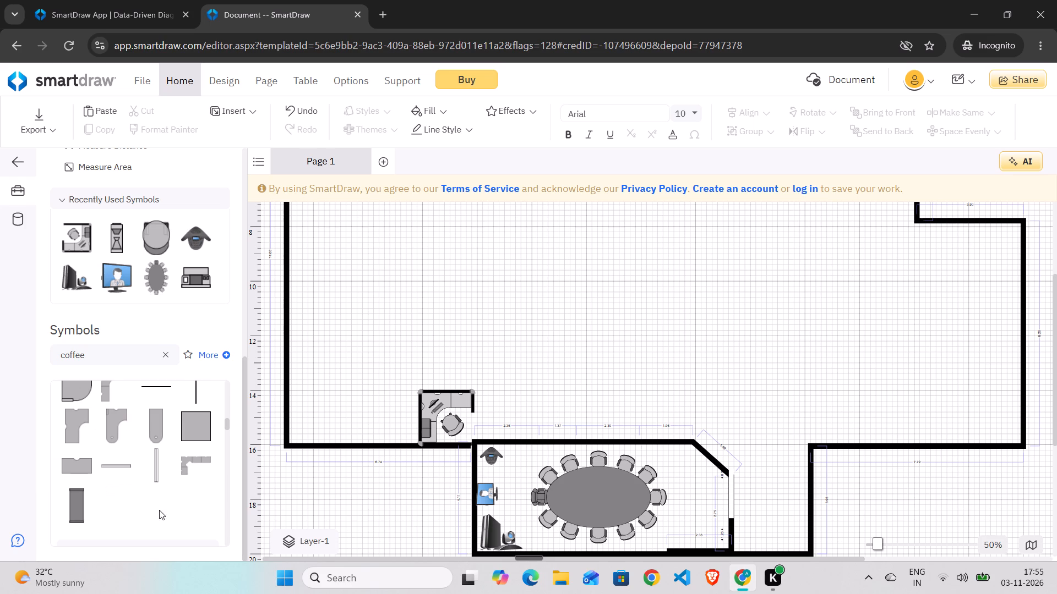
scroll(154, 491, "up", 1)
scroll(151, 437, "up", 1)
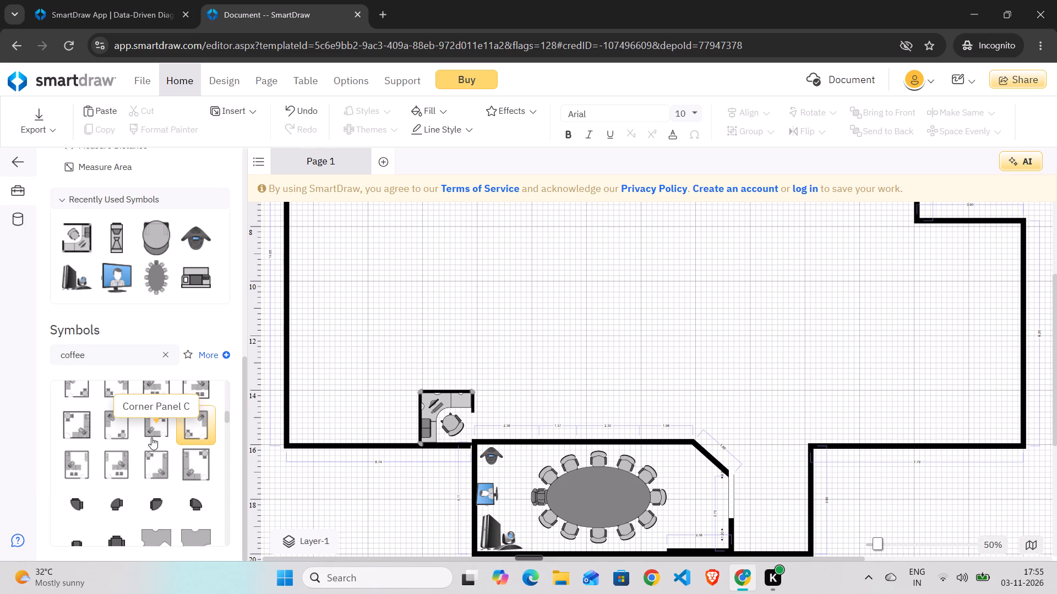
scroll(151, 437, "up", 2)
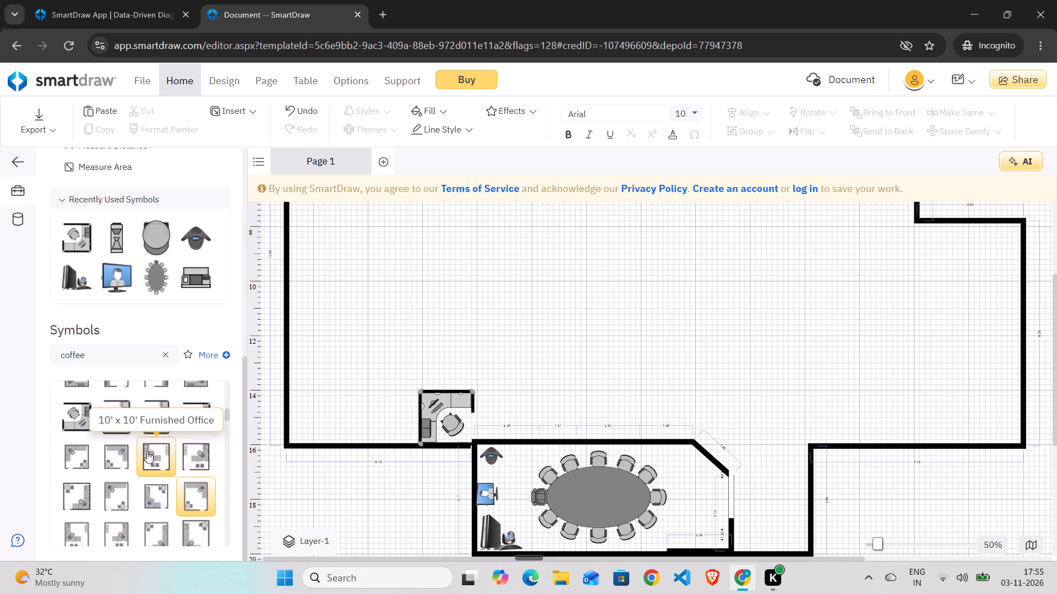
left_click(95, 497)
left_click(76, 503)
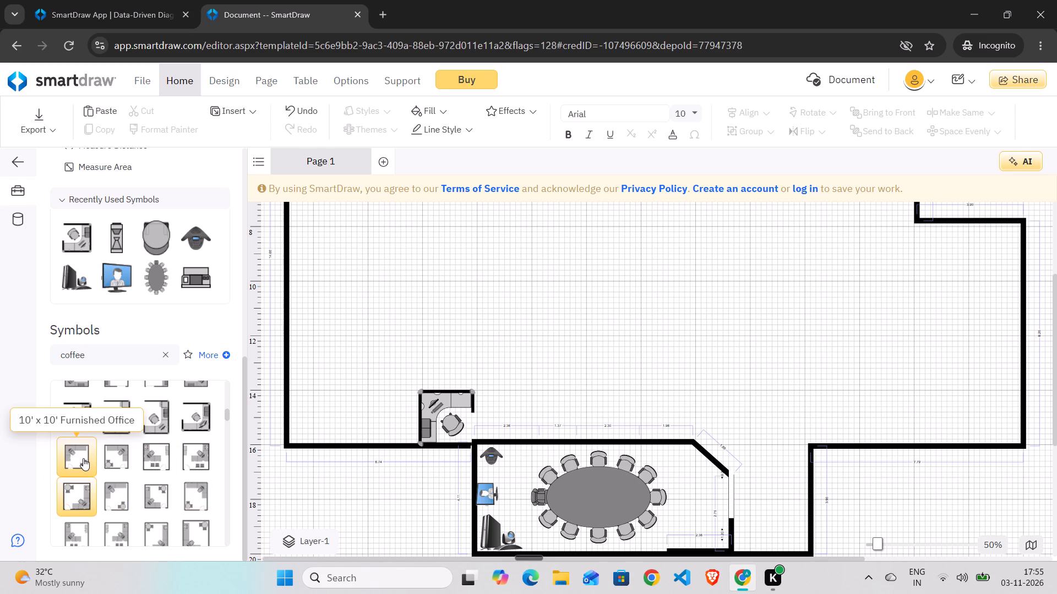
scroll(83, 458, "up", 1)
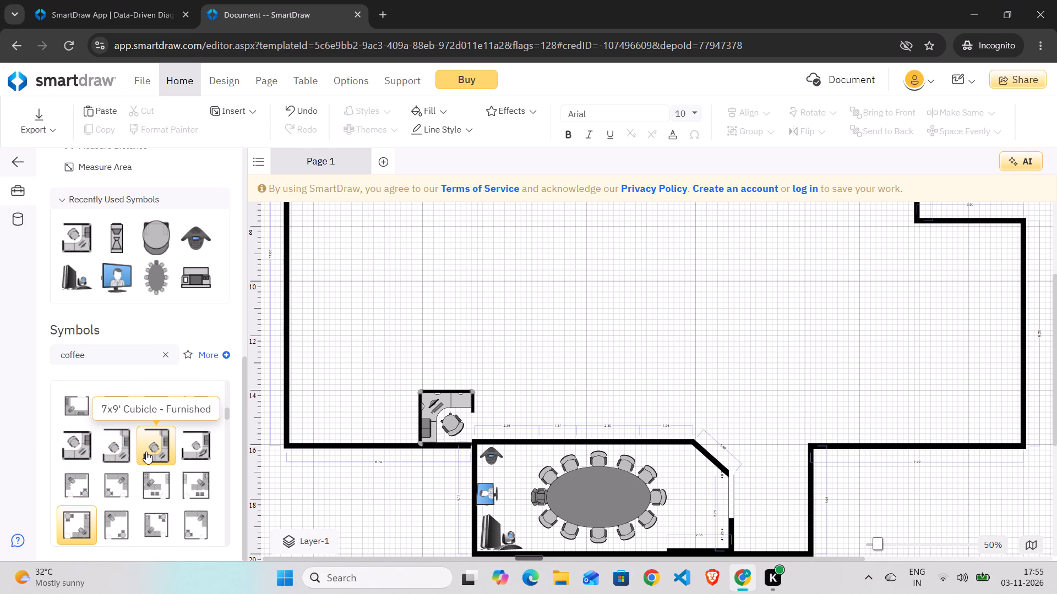
Place a 7x9' Cubicle - Furnished in the main room's lower-left corner against the bottom wall, at about 1.50 left and 13.34 top.
left_click(146, 452)
left_click_drag(165, 447, 352, 410)
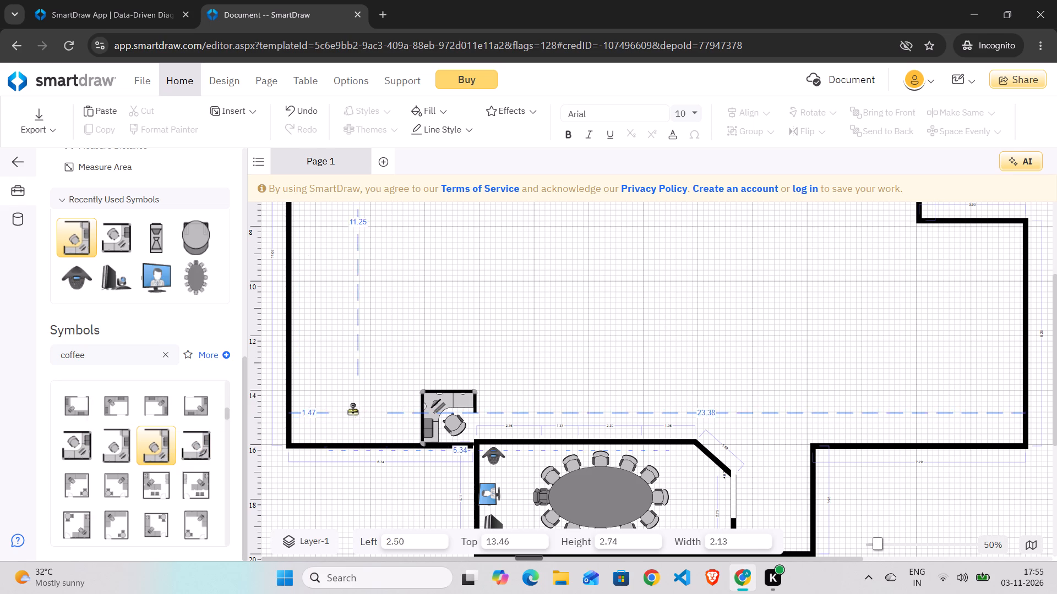
left_click_drag(352, 410, 347, 409)
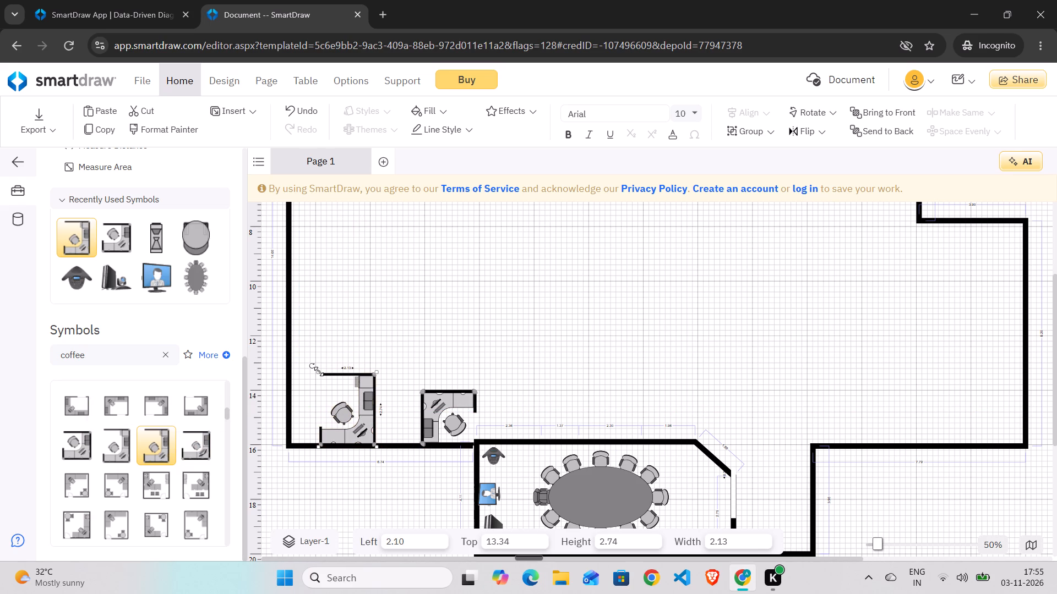
left_click_drag(361, 400, 347, 398)
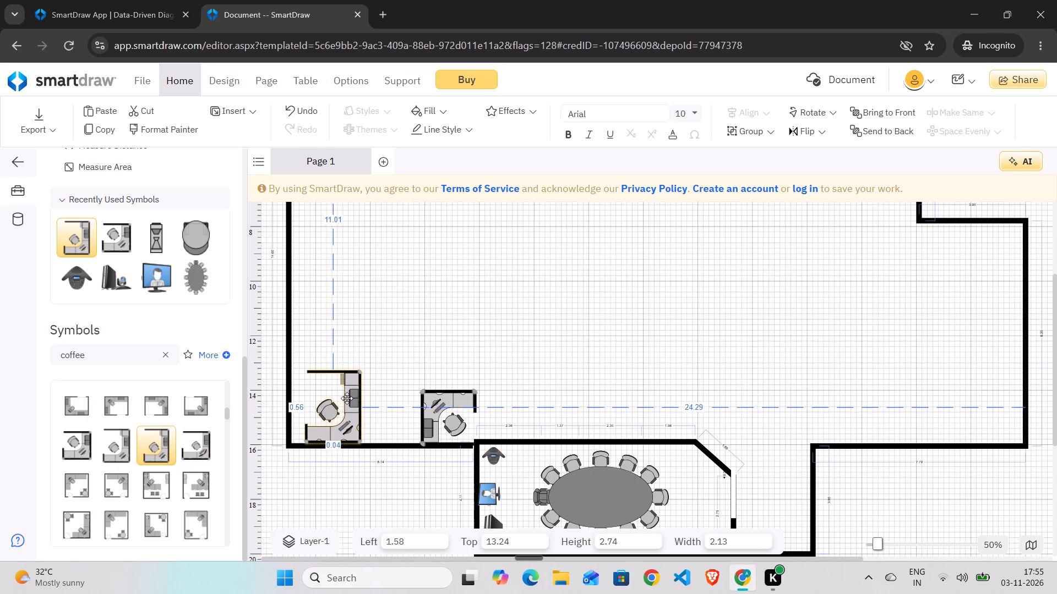
left_click_drag(347, 398, 345, 399)
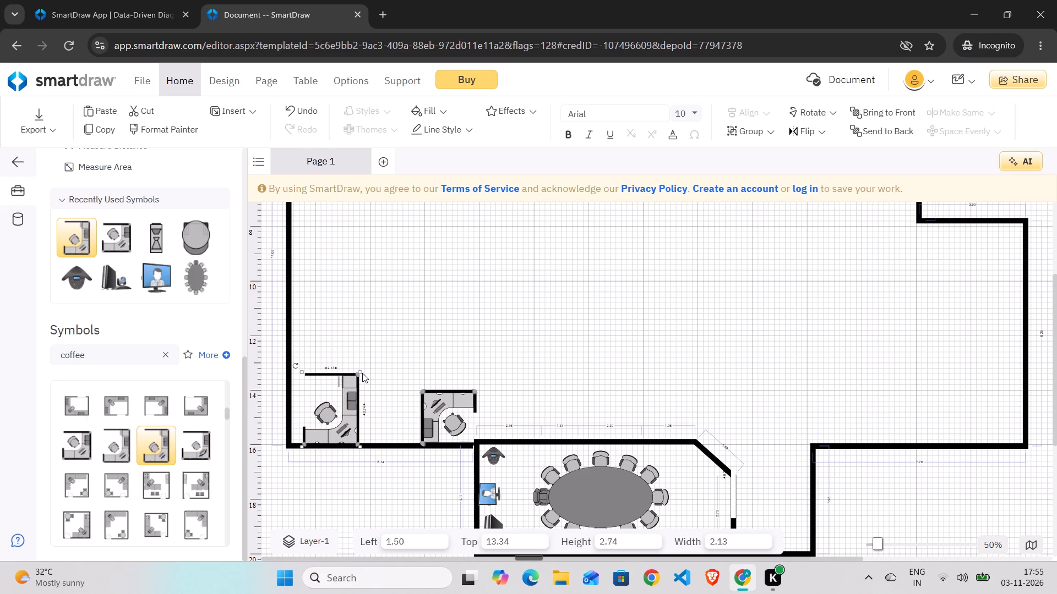
Shrink the new cubicle to about 1.74 wide by 2.24 high and set it at about 2.08 left and 13.84 top.
left_click_drag(361, 373, 362, 400)
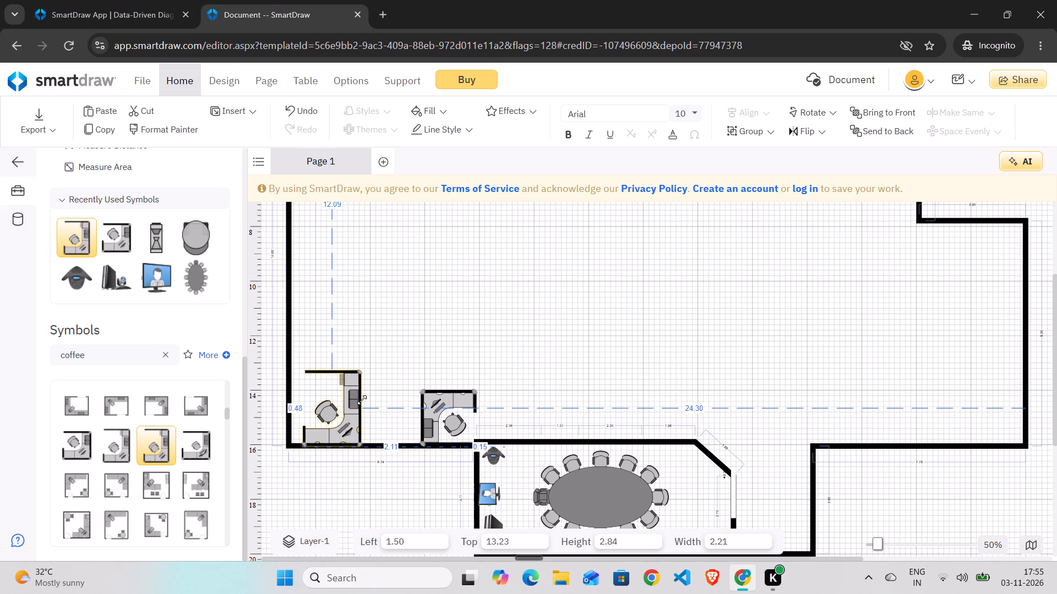
left_click_drag(362, 400, 353, 423)
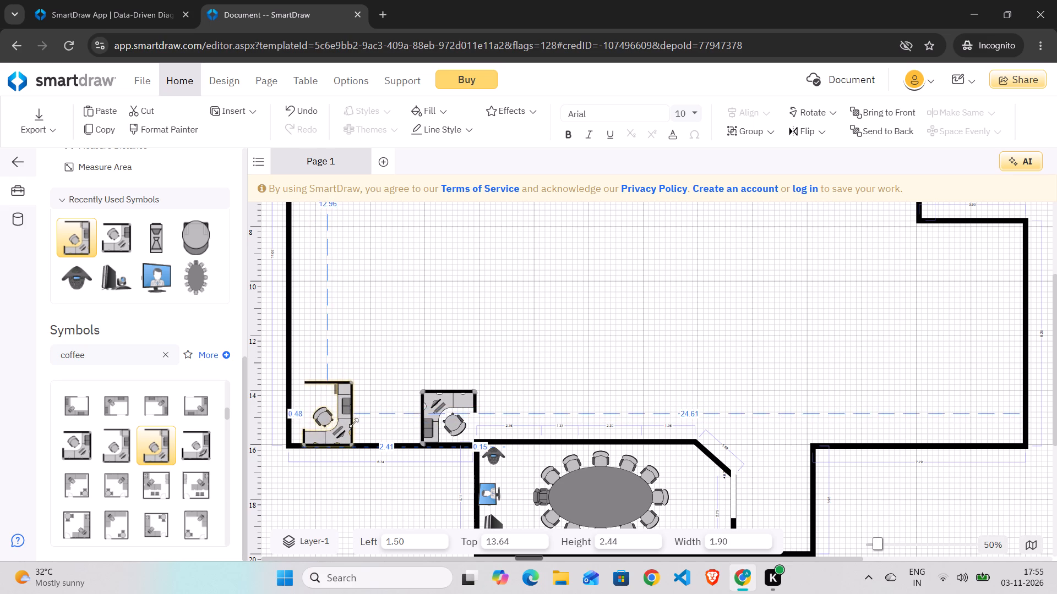
left_click_drag(353, 423, 348, 423)
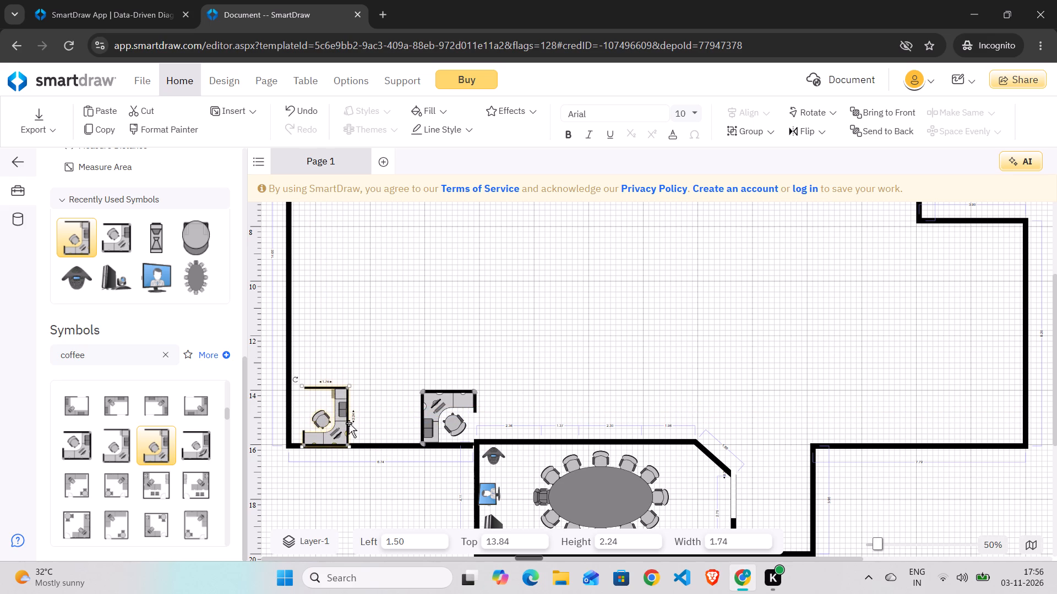
left_click_drag(325, 421, 344, 421)
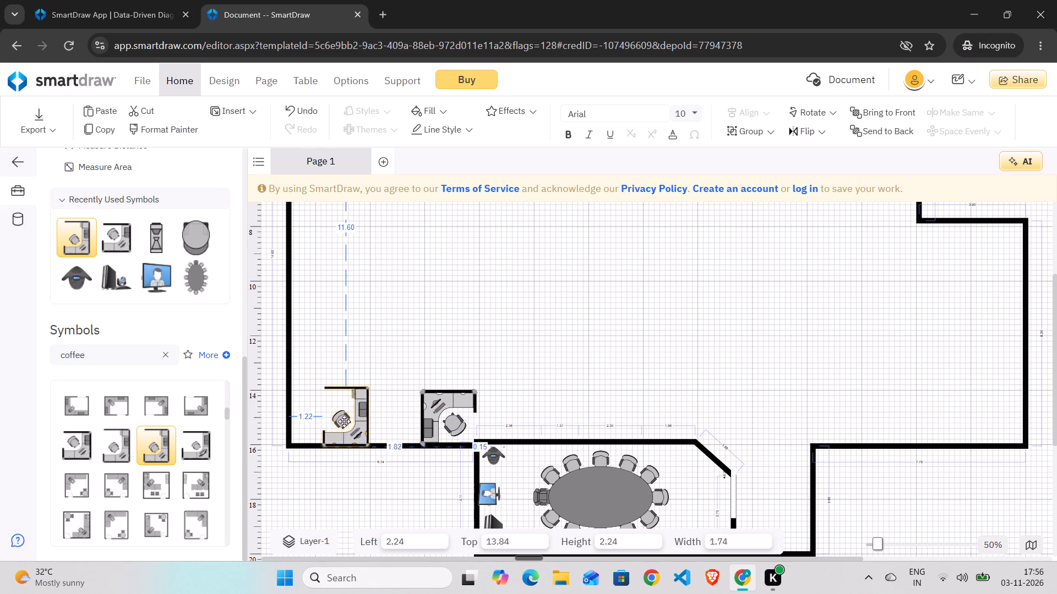
left_click_drag(344, 421, 341, 420)
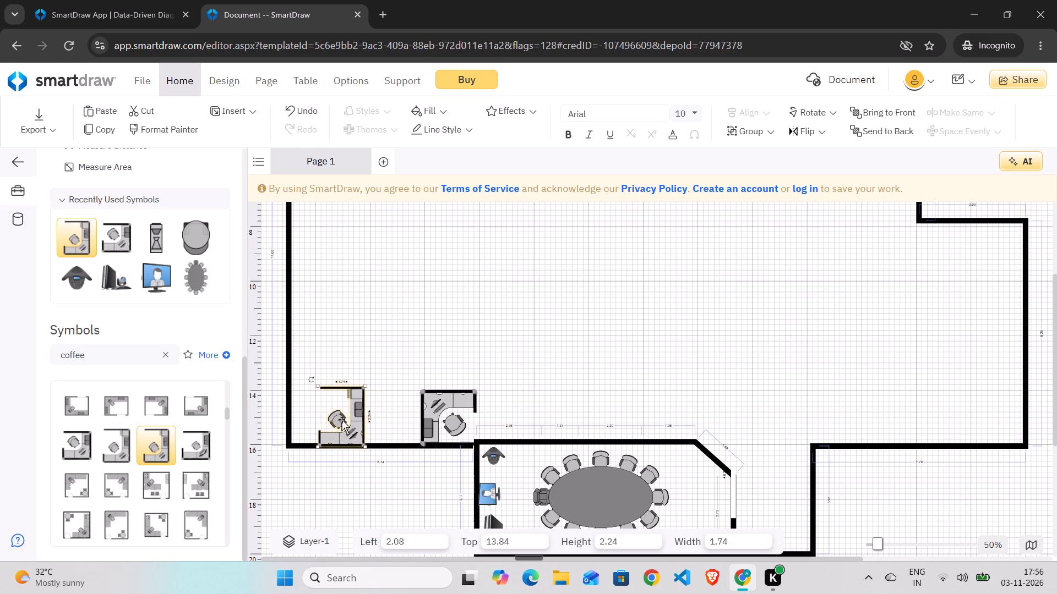
Enclose both cubicles with Metric Interior Wall 150mm: about 7.5 across from the left exterior wall, and about 2.4 down to the conference room.
scroll(120, 269, "up", 7)
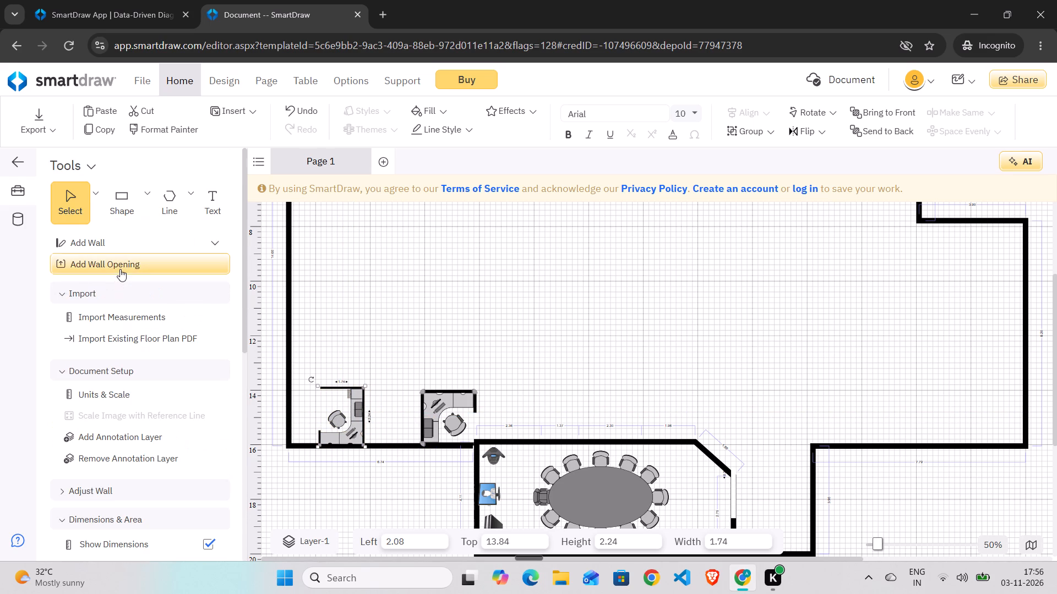
scroll(120, 269, "up", 2)
left_click(210, 244)
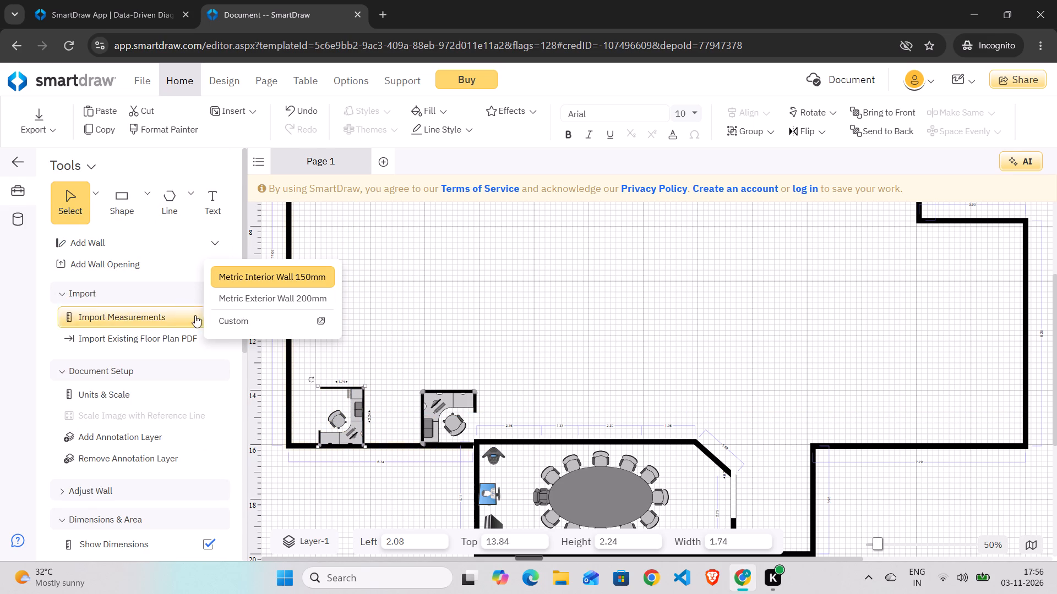
left_click(295, 362)
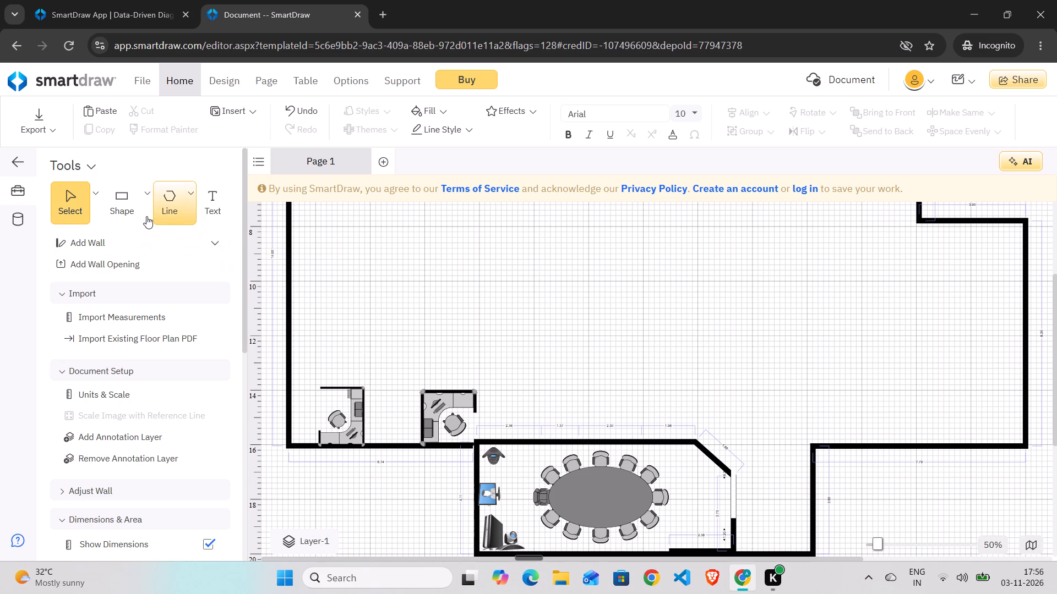
left_click(211, 245)
left_click(242, 282)
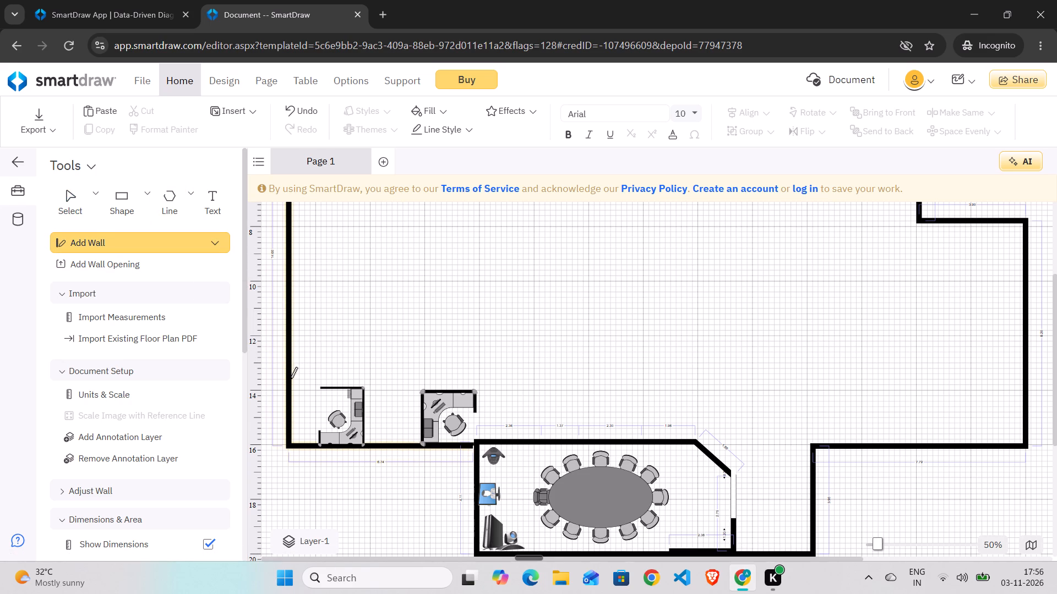
left_click_drag(291, 378, 486, 382)
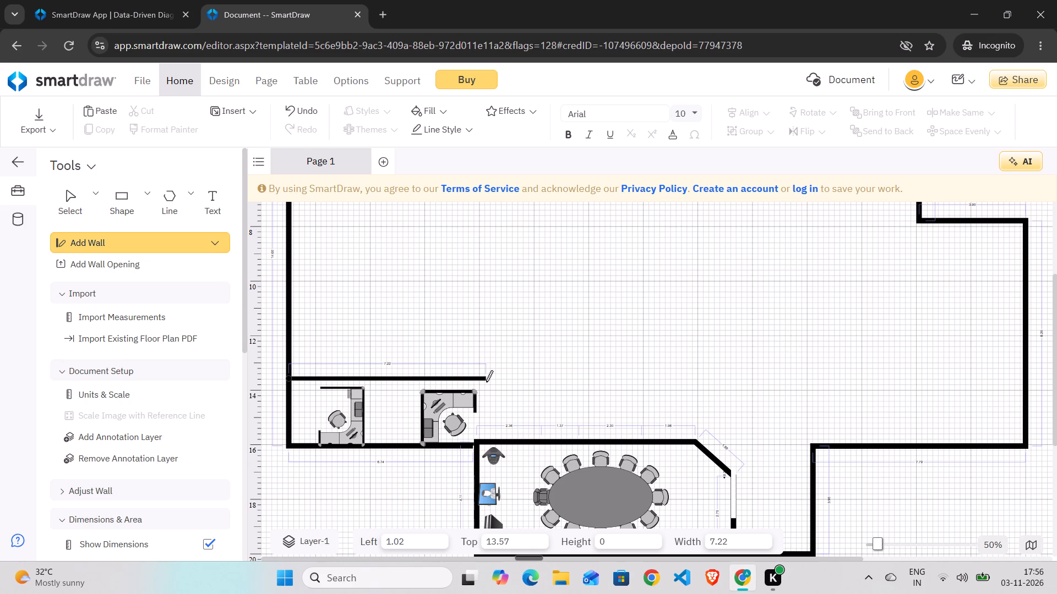
left_click_drag(486, 382, 493, 382)
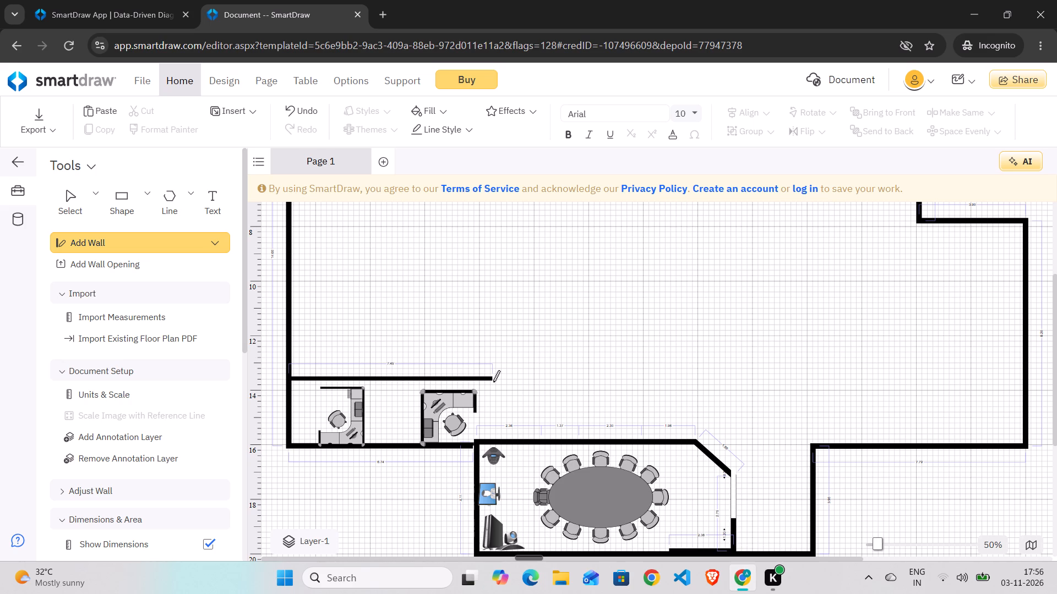
left_click_drag(493, 375, 494, 437)
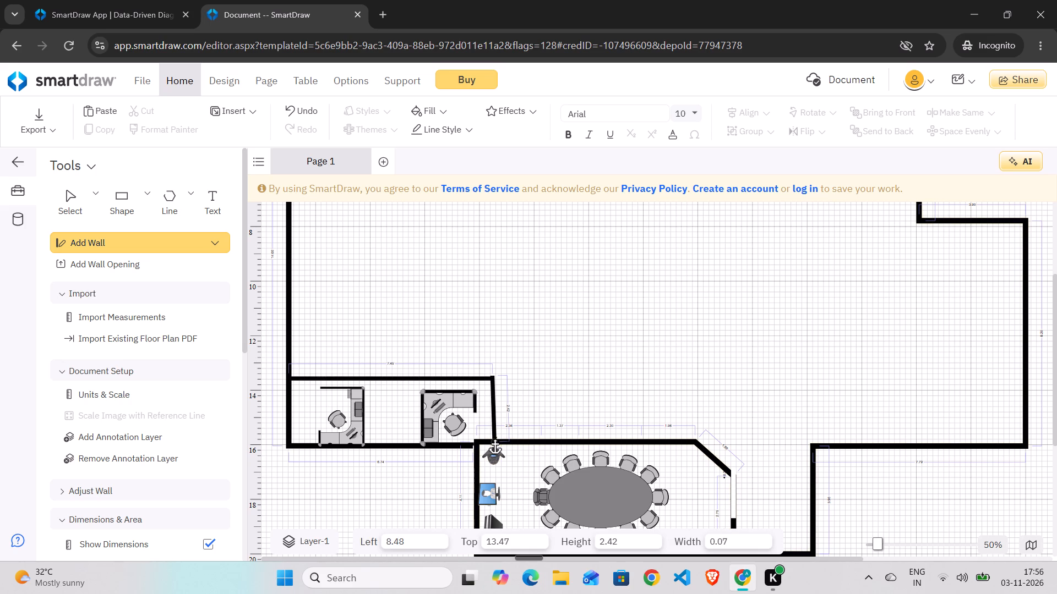
left_click_drag(494, 437, 493, 433)
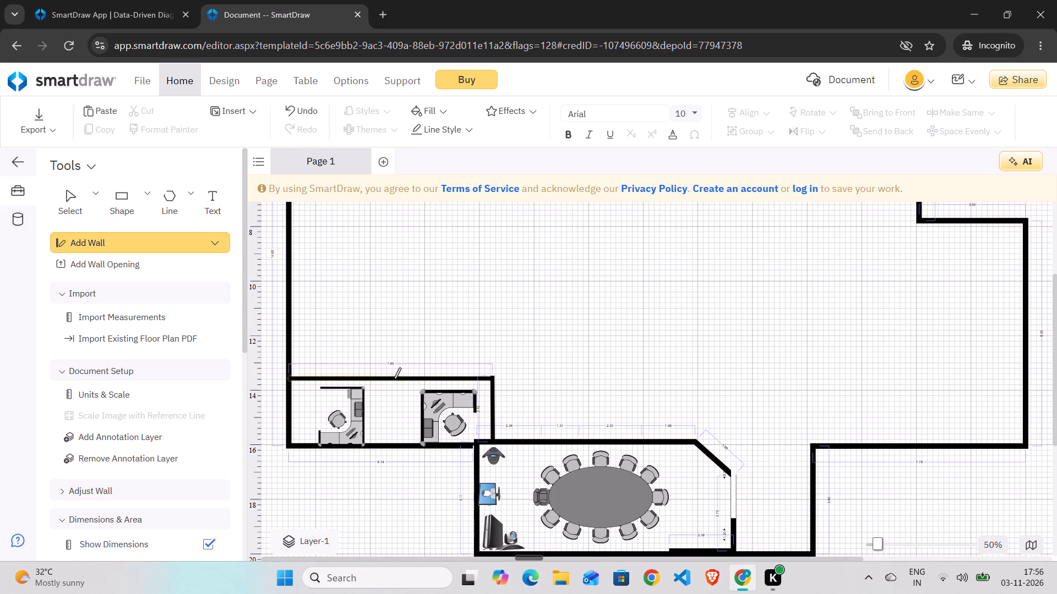
Draw a vertical dividing wall about 2.47 long between the two cubicles, from the new horizontal wall down to the bottom wall.
left_click_drag(390, 379, 389, 448)
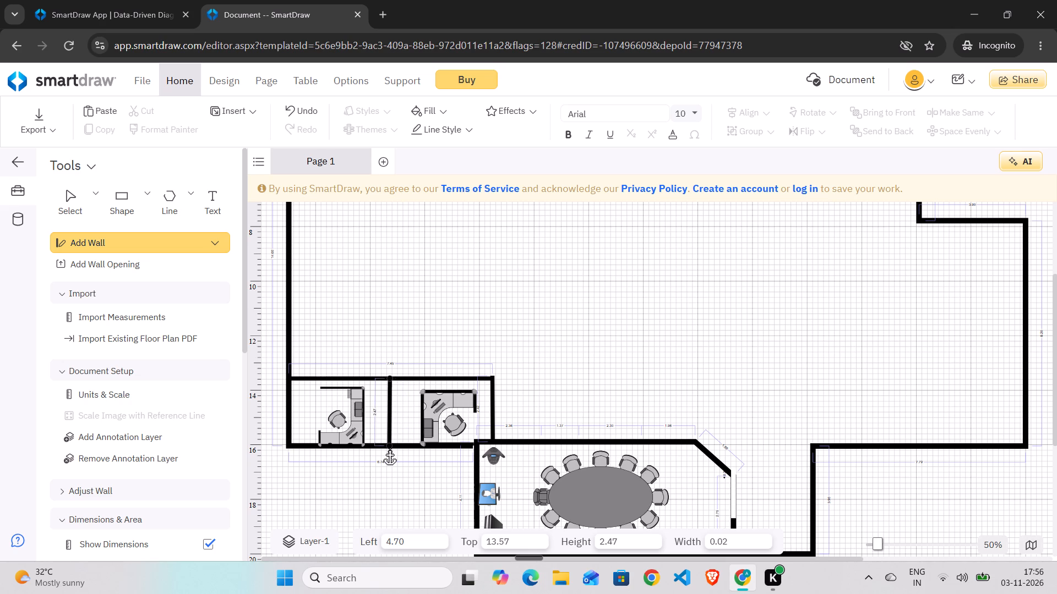
left_click_drag(389, 448, 386, 442)
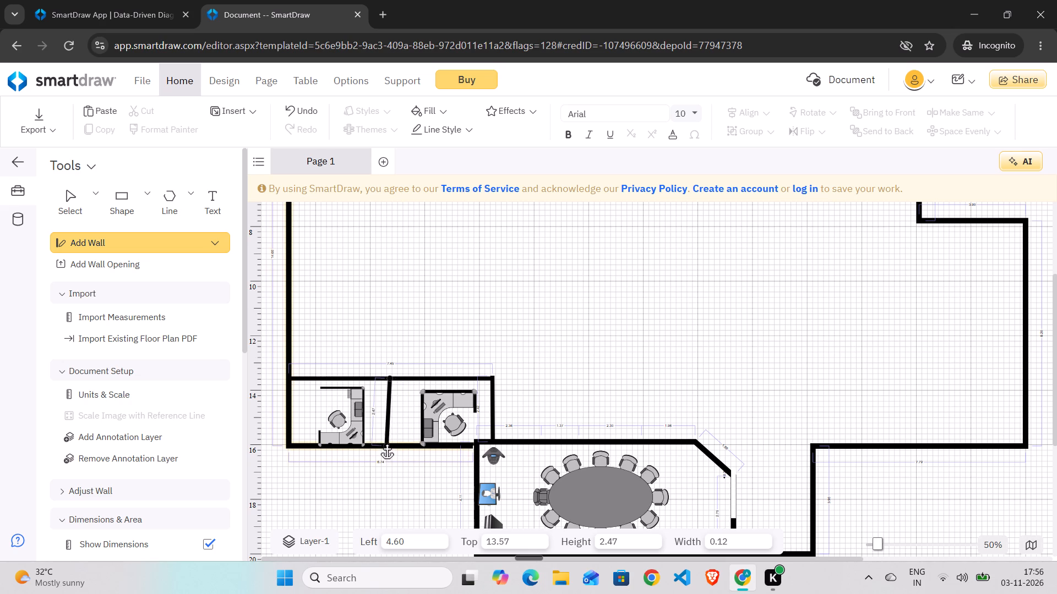
left_click_drag(386, 442, 390, 442)
Wall off a room in the main room's lower-right corner: about 6.05 across from the exterior wall and about 2.3 down to the bottom wall.
scroll(449, 375, "up", 1)
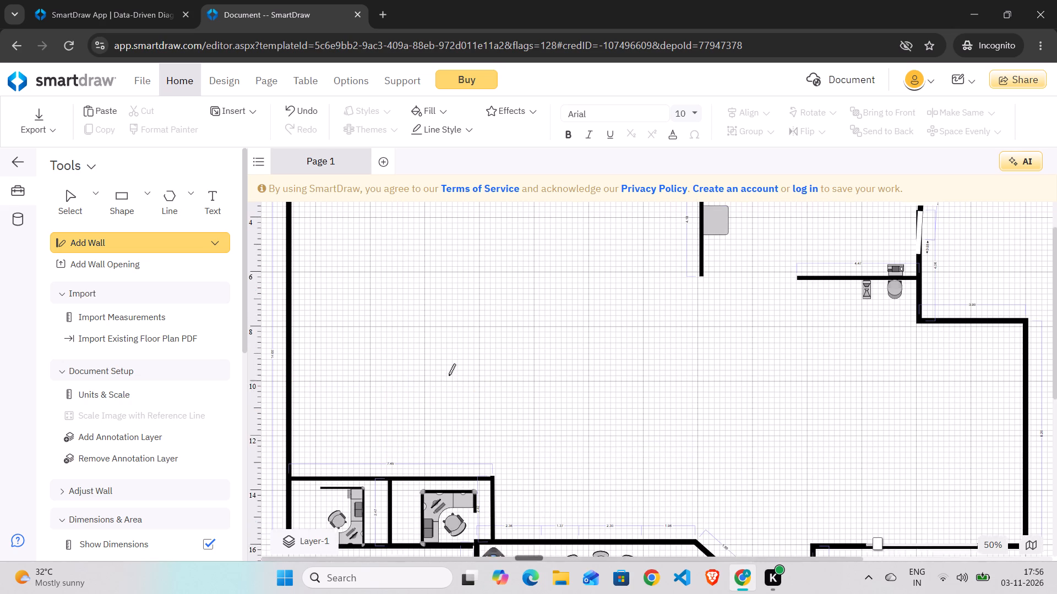
scroll(449, 375, "up", 1)
scroll(449, 375, "down", 1)
scroll(641, 468, "left", 2)
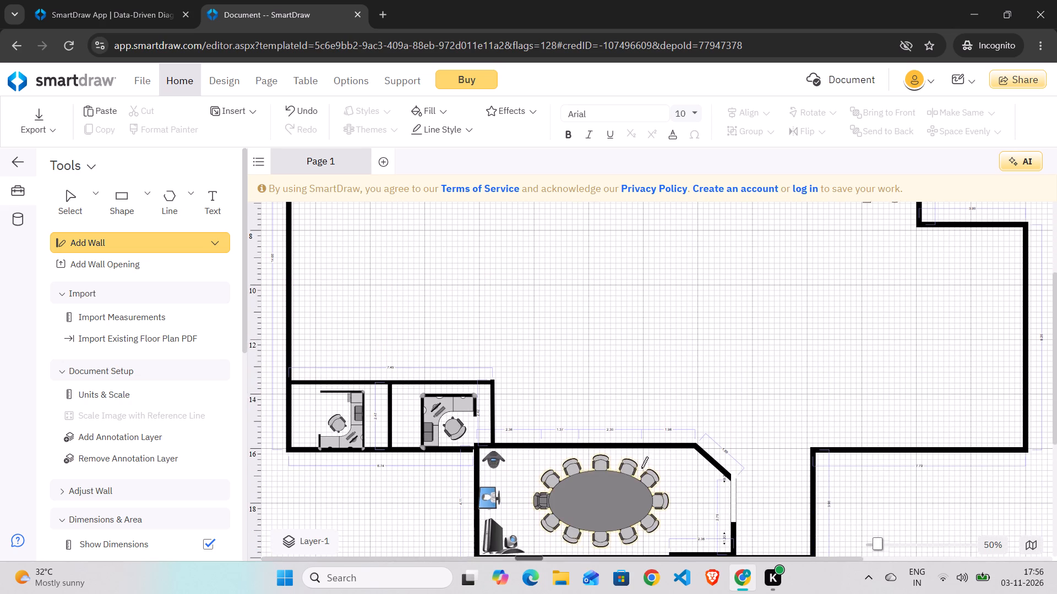
scroll(641, 468, "down", 1)
scroll(641, 468, "up", 2)
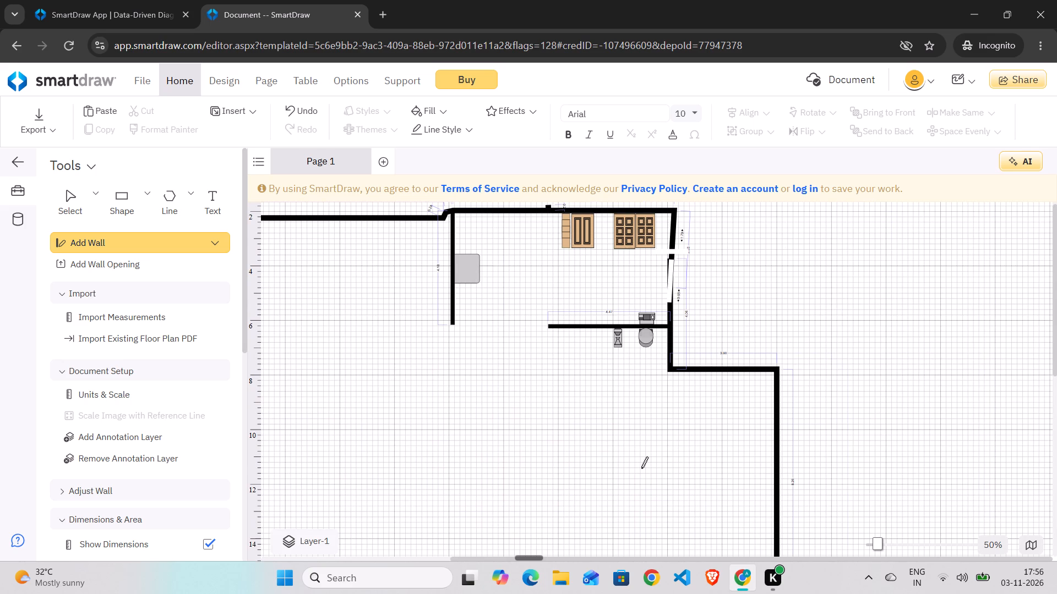
scroll(641, 468, "left", 1)
scroll(641, 468, "down", 1)
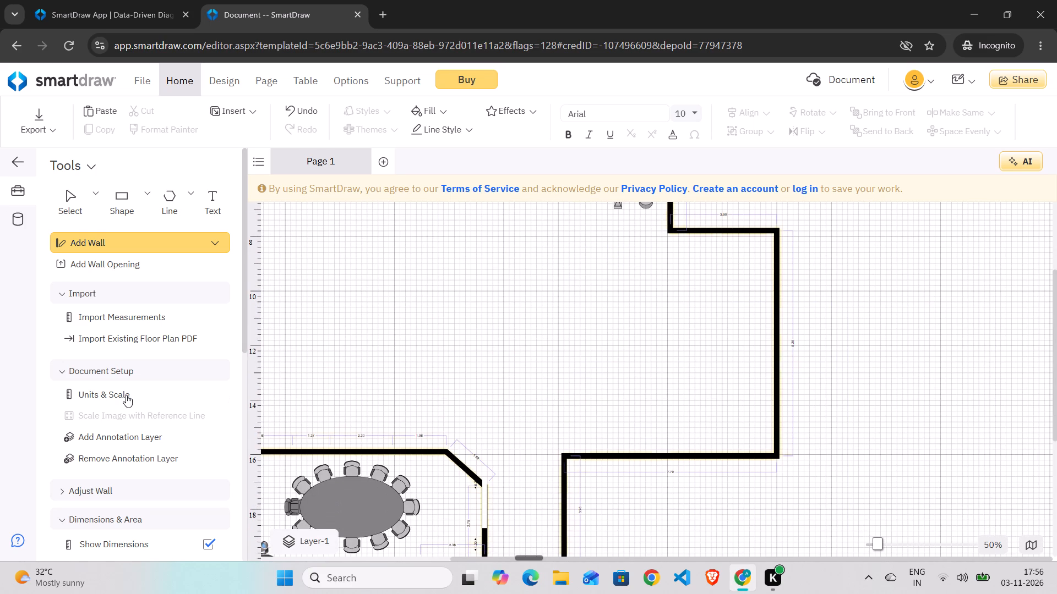
scroll(126, 395, "up", 1)
scroll(126, 395, "down", 1)
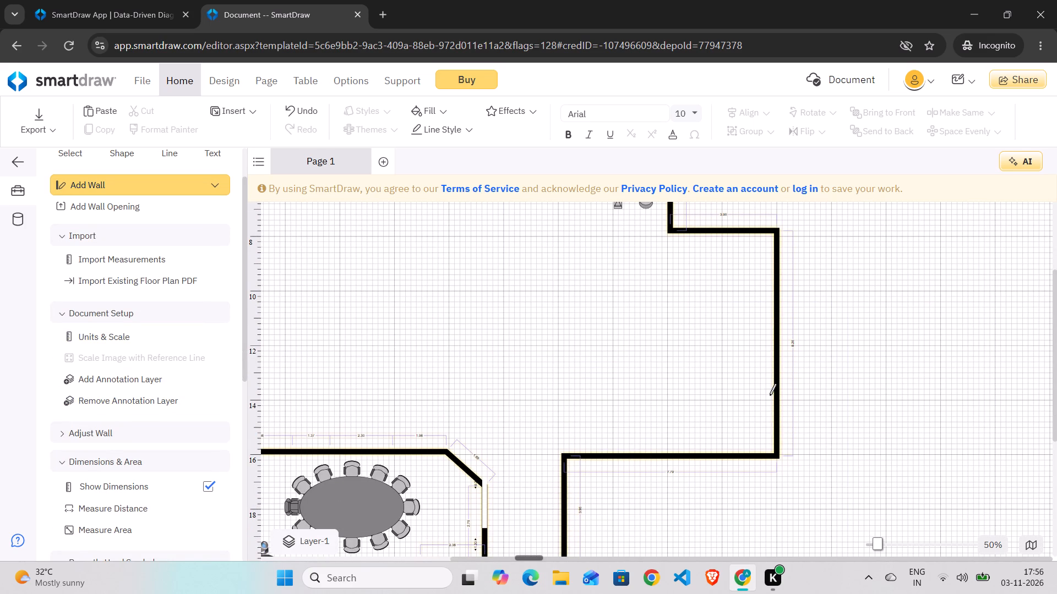
left_click_drag(773, 398, 699, 395)
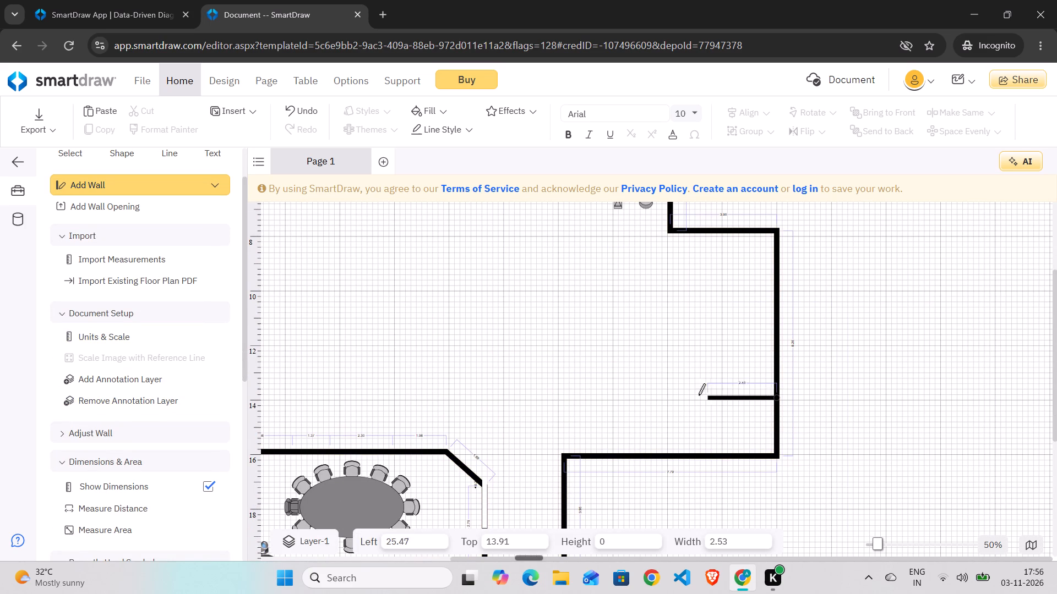
left_click_drag(699, 395, 611, 403)
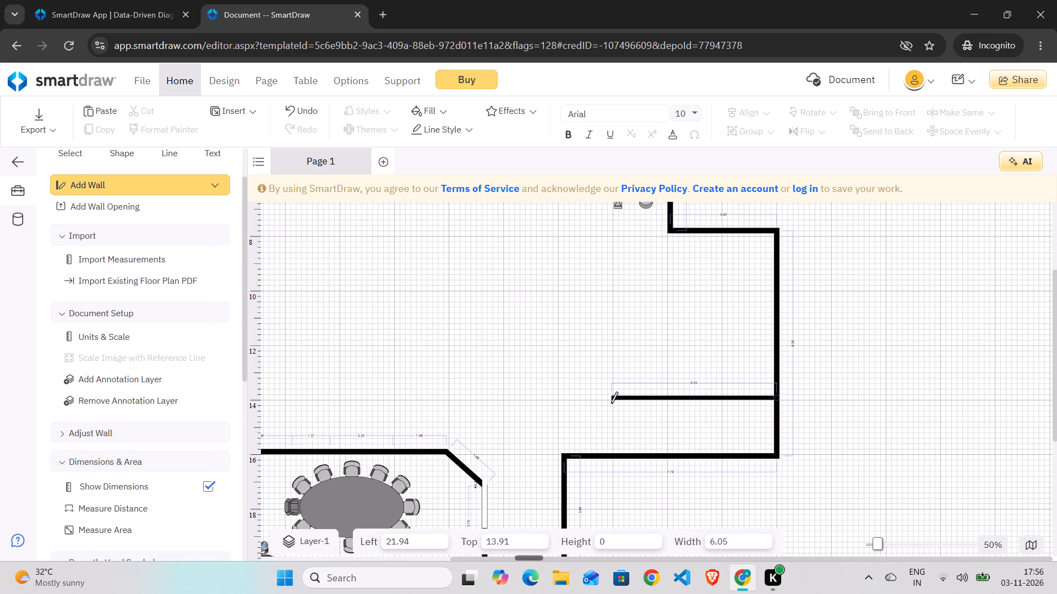
left_click_drag(611, 403, 611, 463)
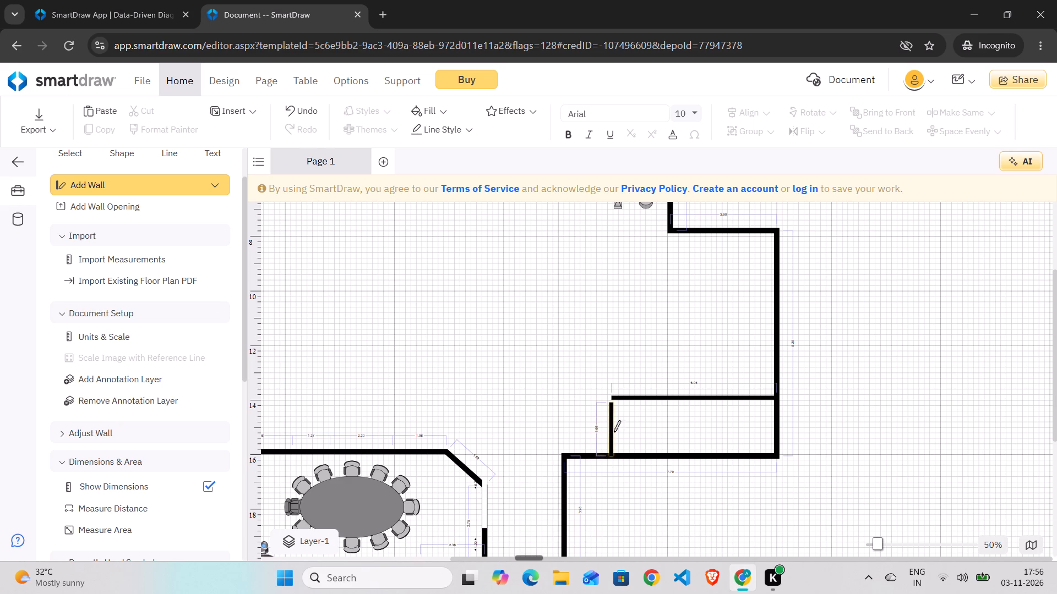
left_click_drag(612, 408, 612, 392)
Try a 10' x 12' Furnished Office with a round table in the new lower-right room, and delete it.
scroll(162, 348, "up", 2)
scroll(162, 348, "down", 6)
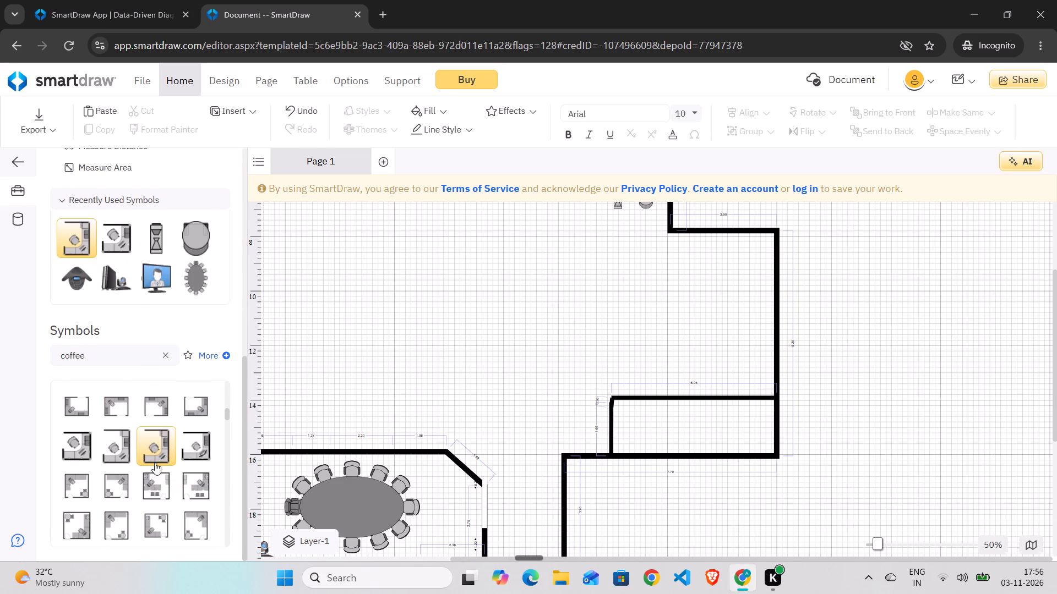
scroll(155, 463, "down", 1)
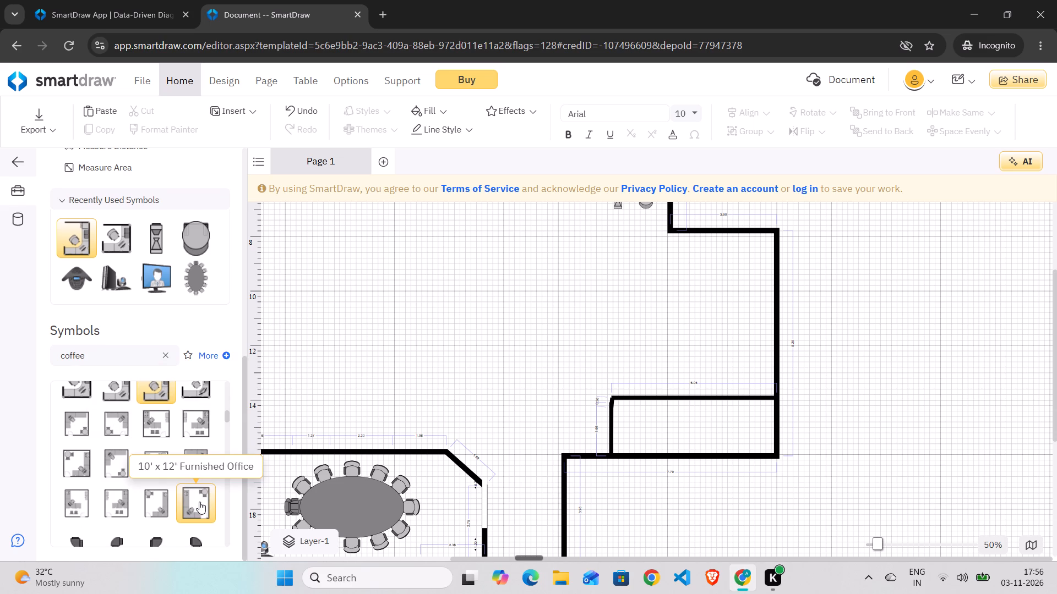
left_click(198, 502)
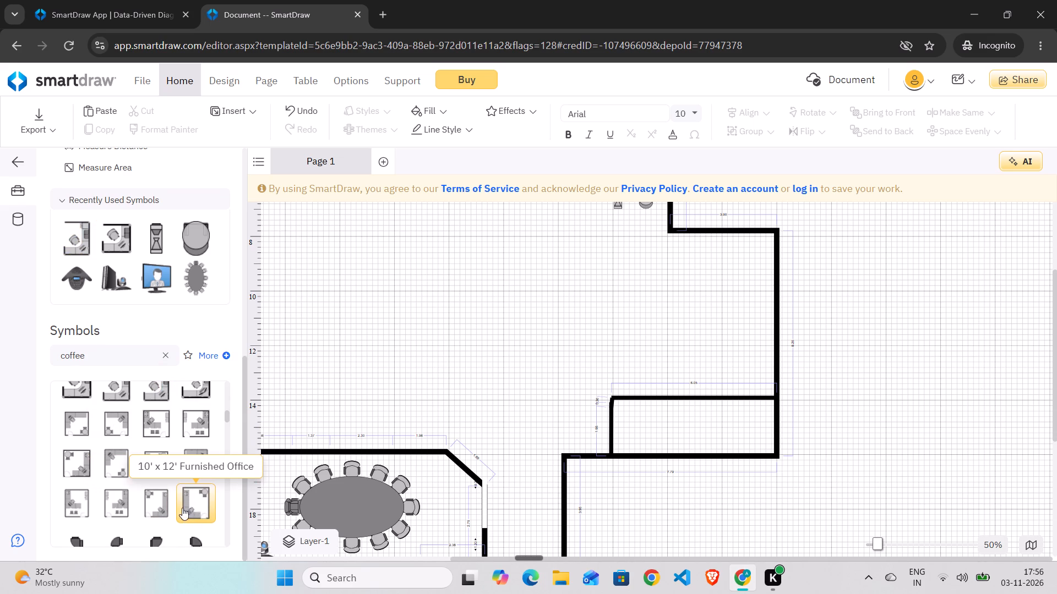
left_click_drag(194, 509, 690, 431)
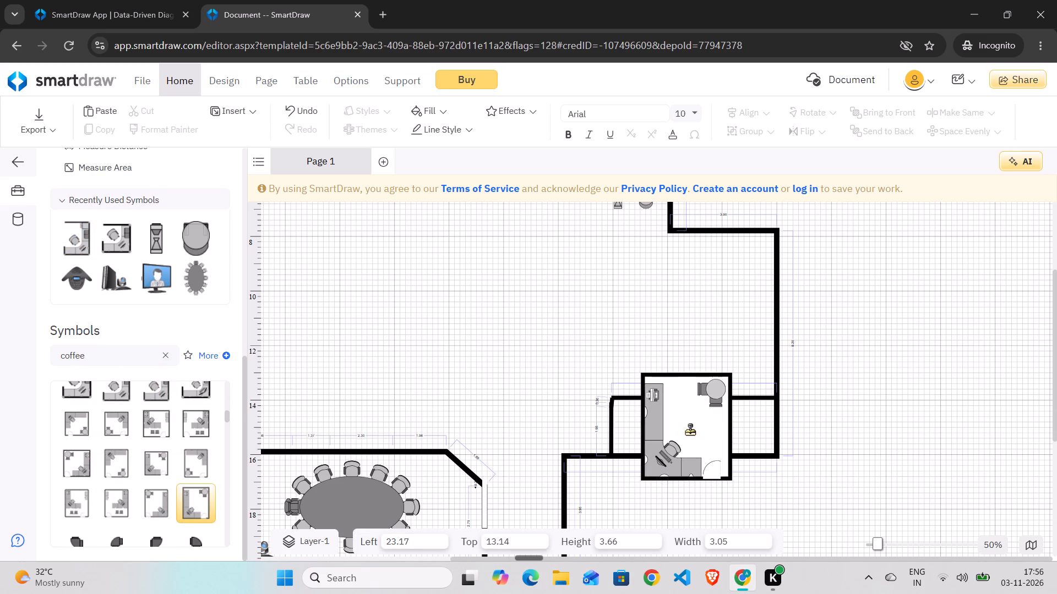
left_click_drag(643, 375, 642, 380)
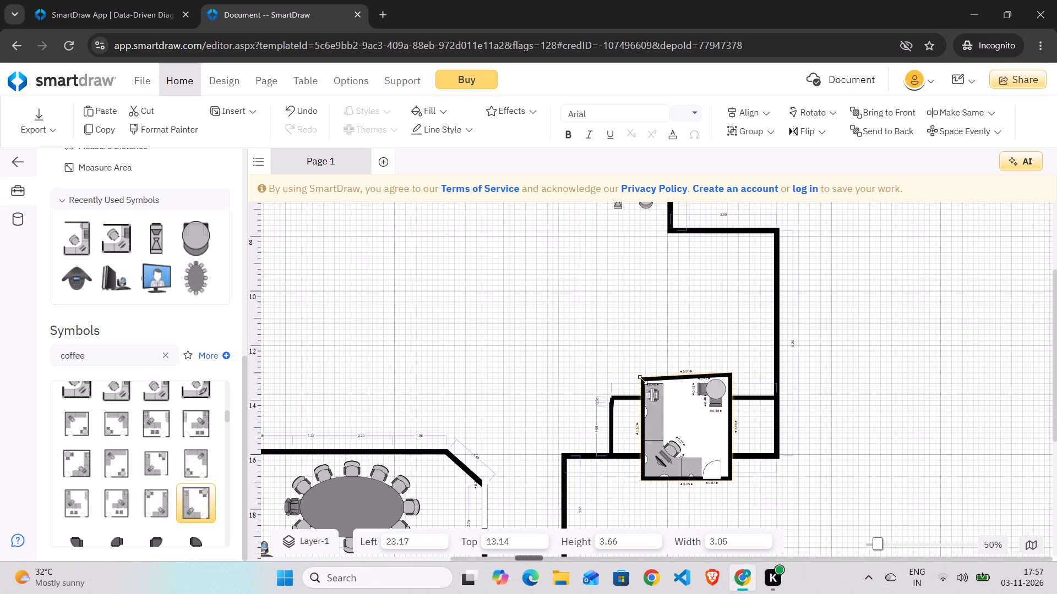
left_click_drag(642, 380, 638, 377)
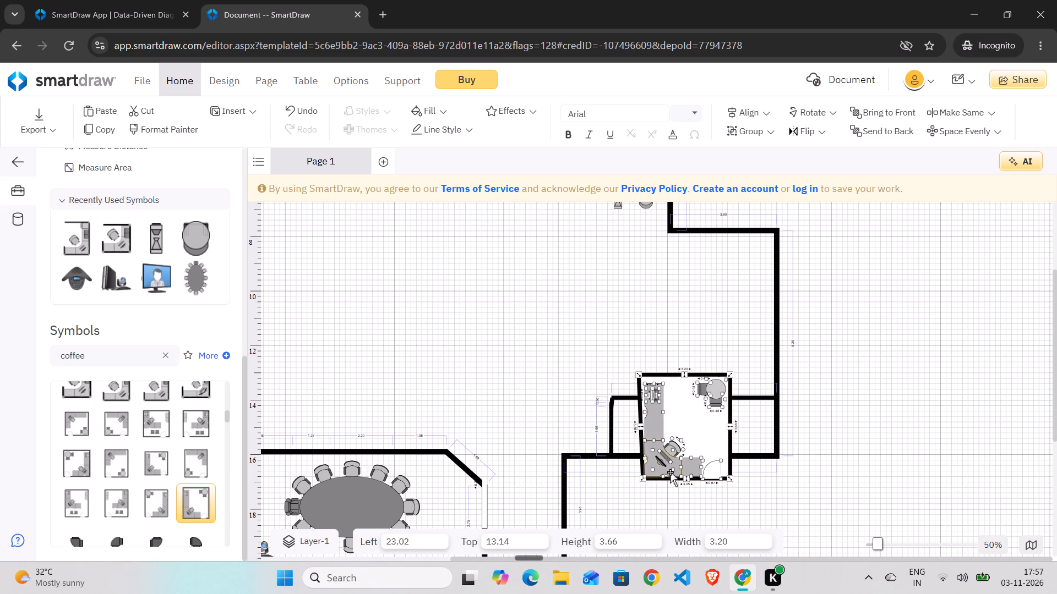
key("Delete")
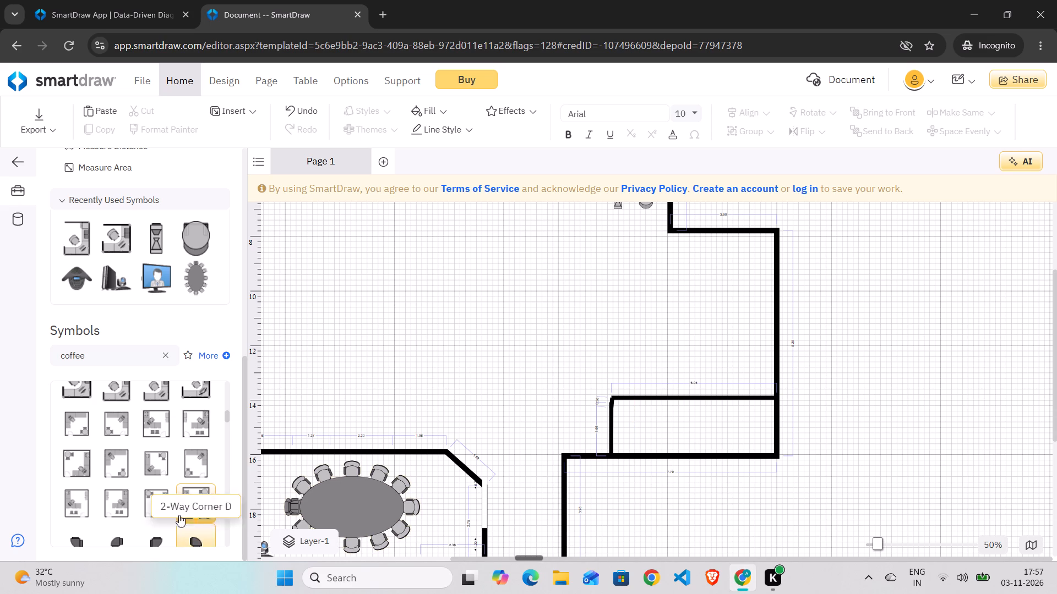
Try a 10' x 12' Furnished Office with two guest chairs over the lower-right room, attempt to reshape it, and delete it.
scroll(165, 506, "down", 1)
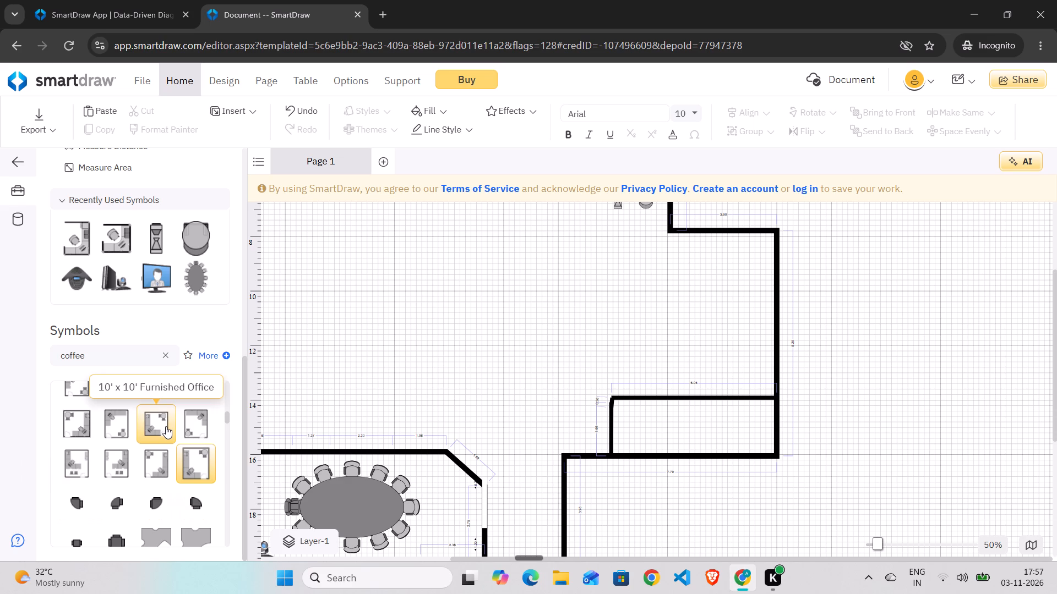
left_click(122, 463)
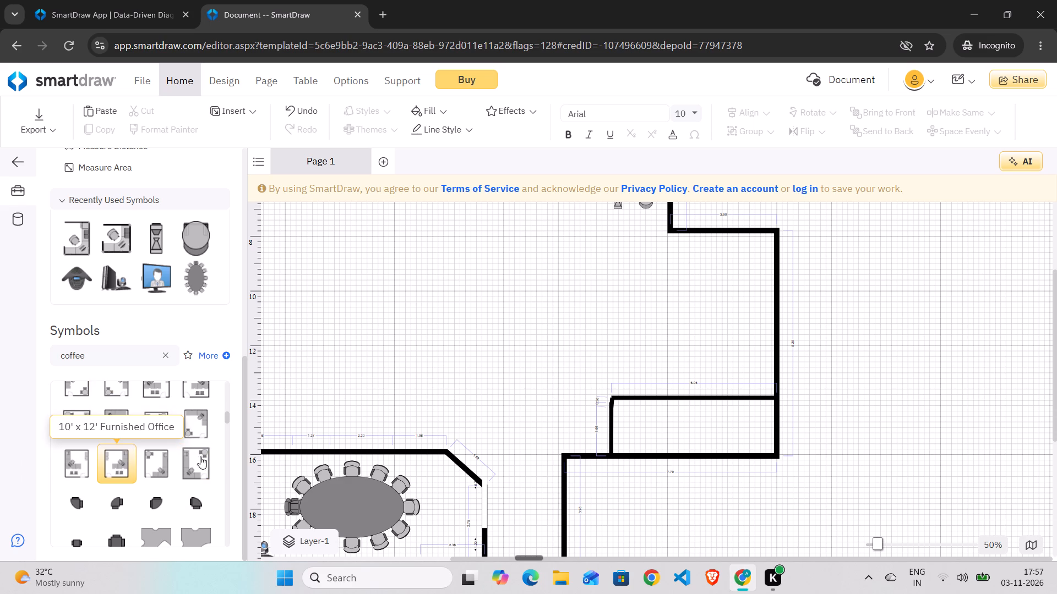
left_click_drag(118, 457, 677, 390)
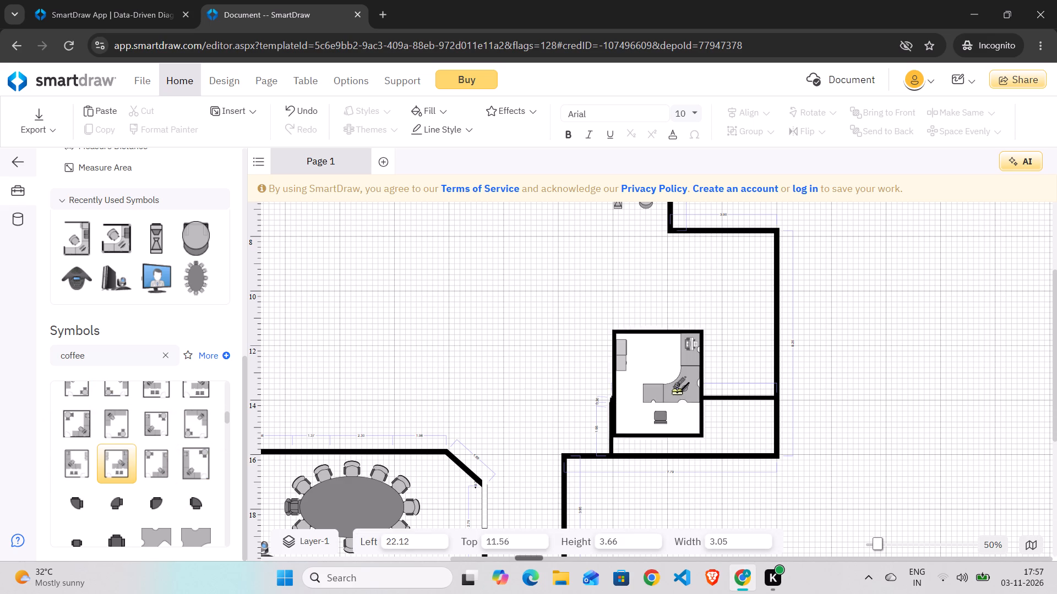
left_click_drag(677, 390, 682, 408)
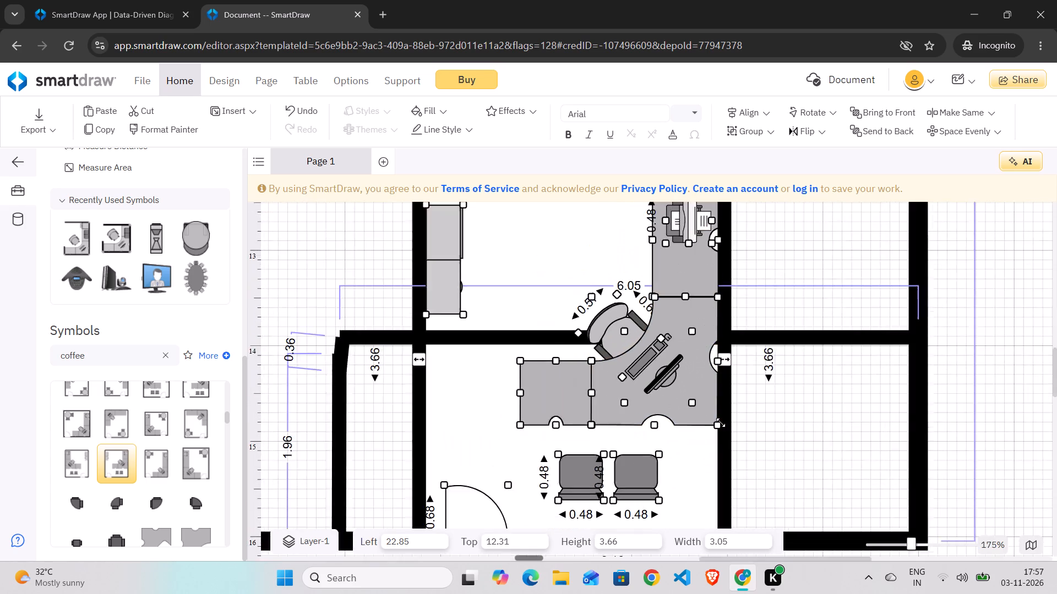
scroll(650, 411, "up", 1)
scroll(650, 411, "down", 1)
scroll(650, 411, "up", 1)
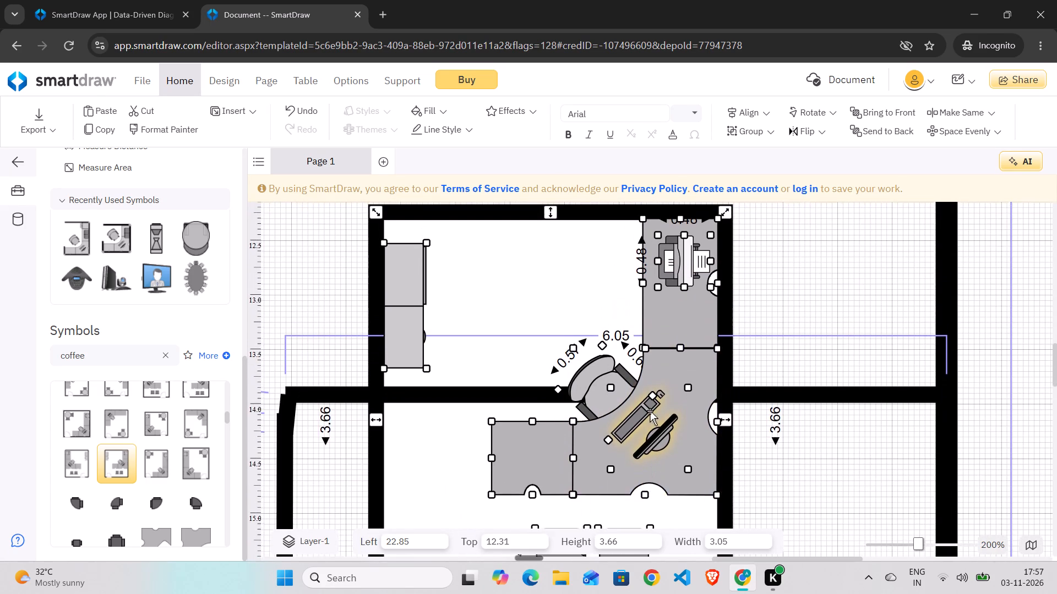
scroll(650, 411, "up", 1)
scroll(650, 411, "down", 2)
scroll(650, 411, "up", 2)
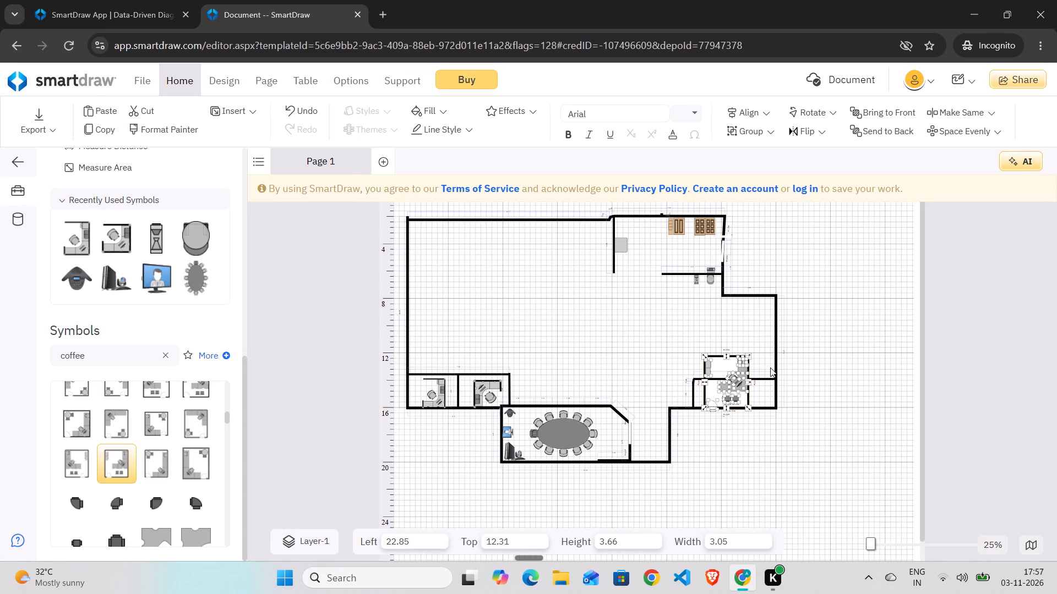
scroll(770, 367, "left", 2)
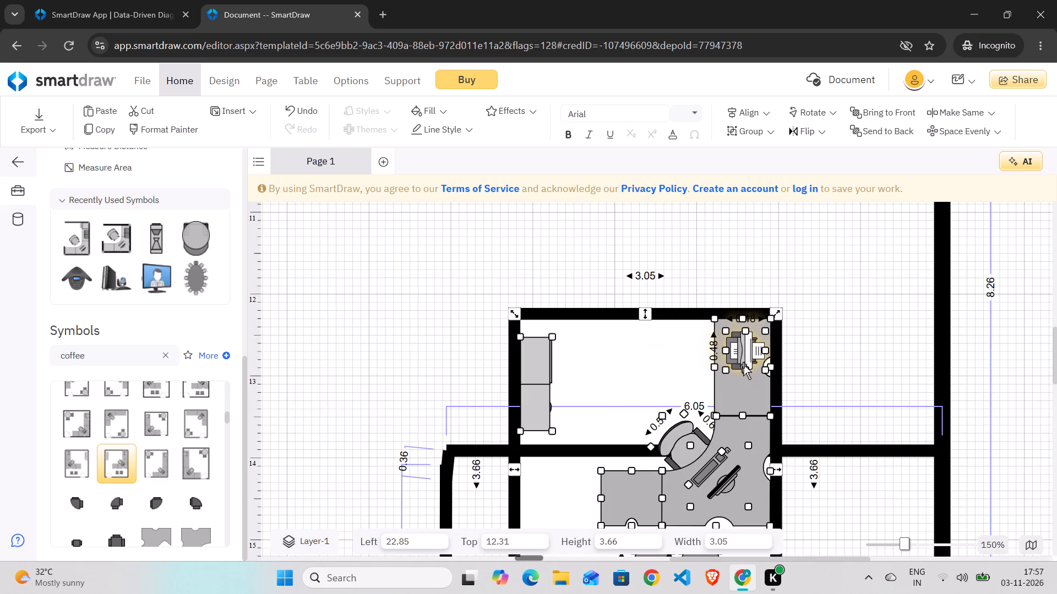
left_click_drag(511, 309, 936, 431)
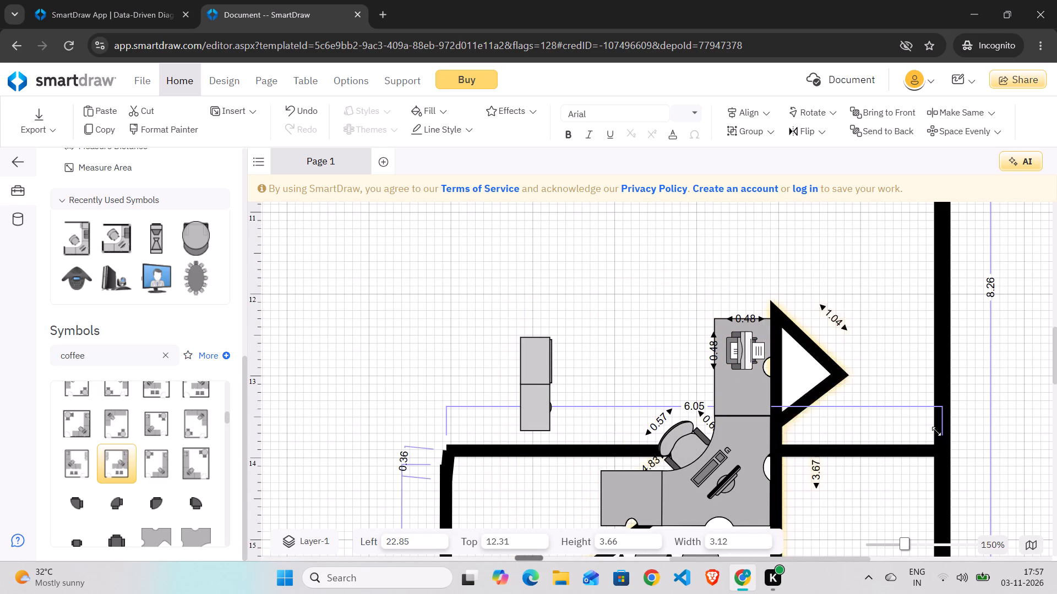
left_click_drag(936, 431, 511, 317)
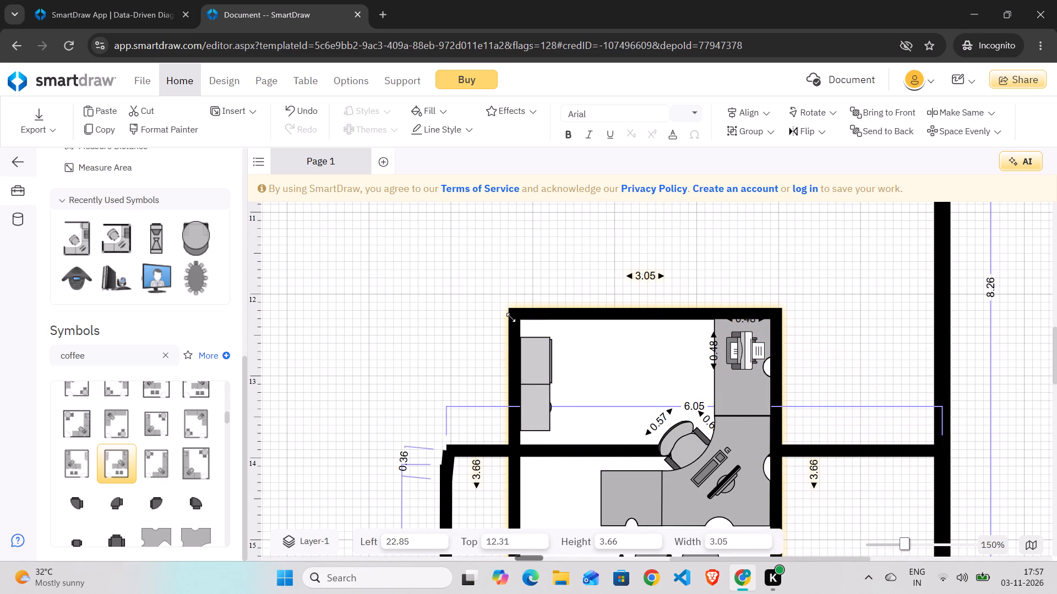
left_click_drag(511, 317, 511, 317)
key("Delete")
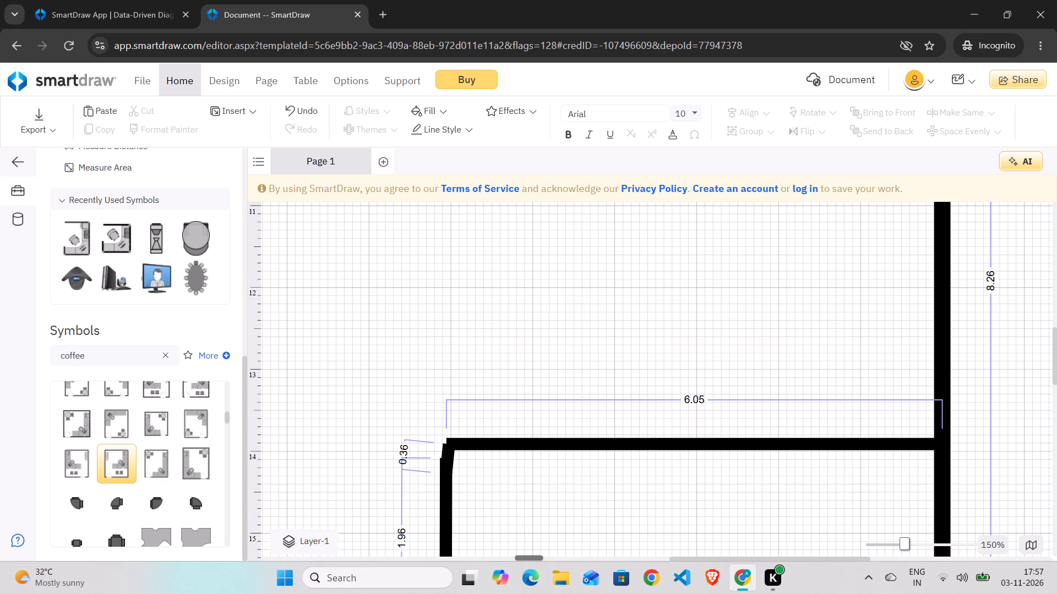
Rotate the furnished cubicle in the far-left cubicle room by half a turn.
scroll(375, 334, "right", 12)
scroll(375, 334, "up", 2)
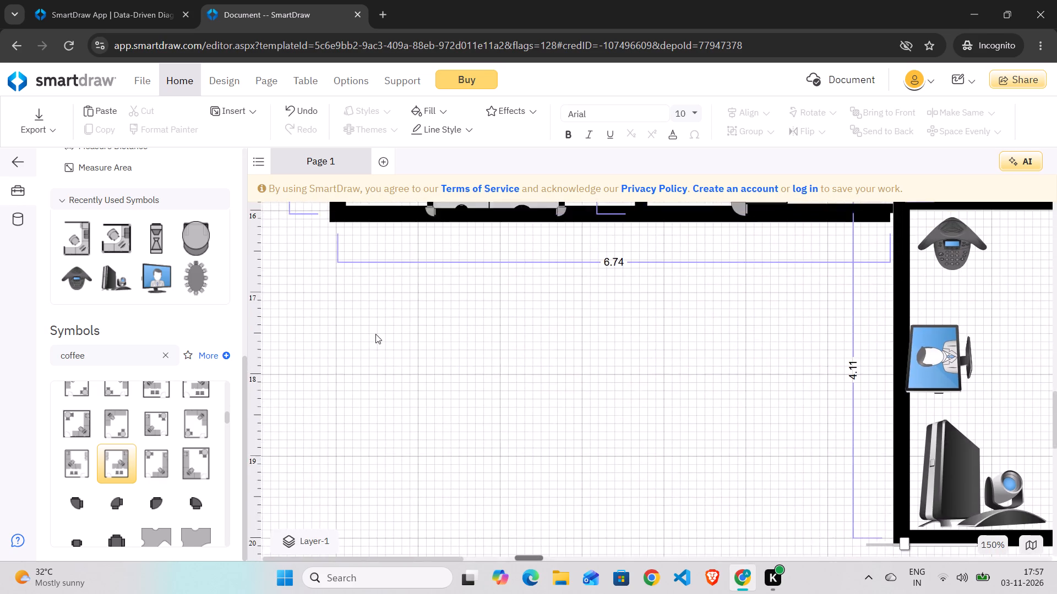
scroll(375, 334, "up", 2)
scroll(375, 334, "right", 2)
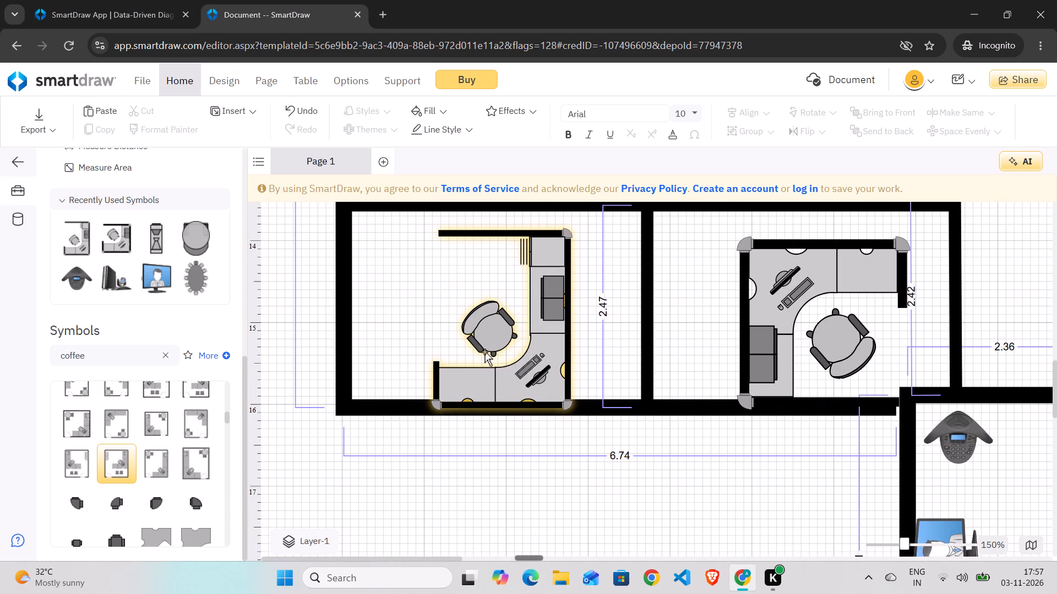
left_click(522, 372)
scroll(522, 372, "up", 1)
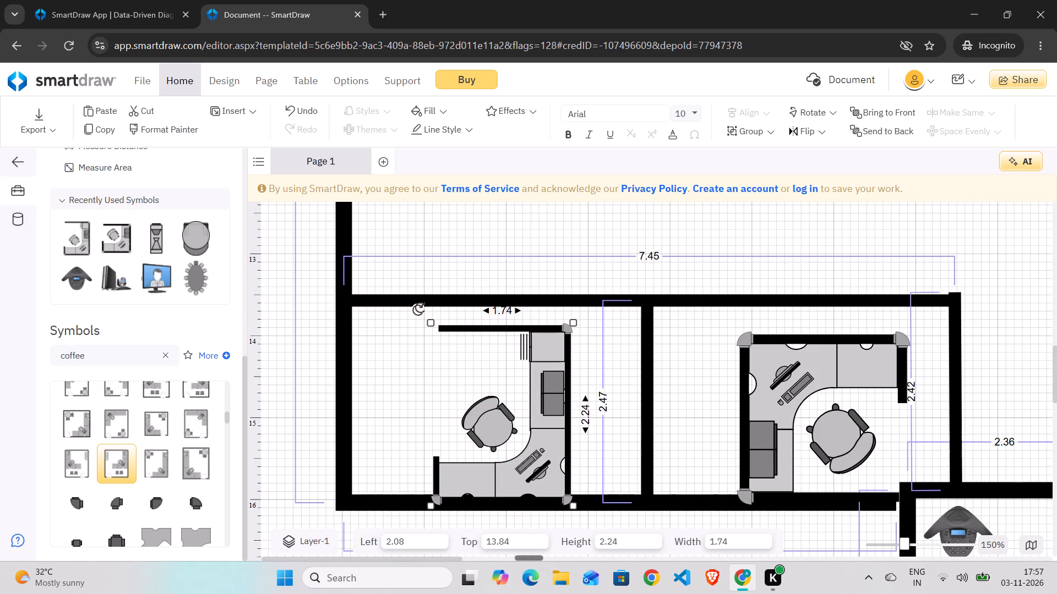
left_click_drag(419, 307, 592, 518)
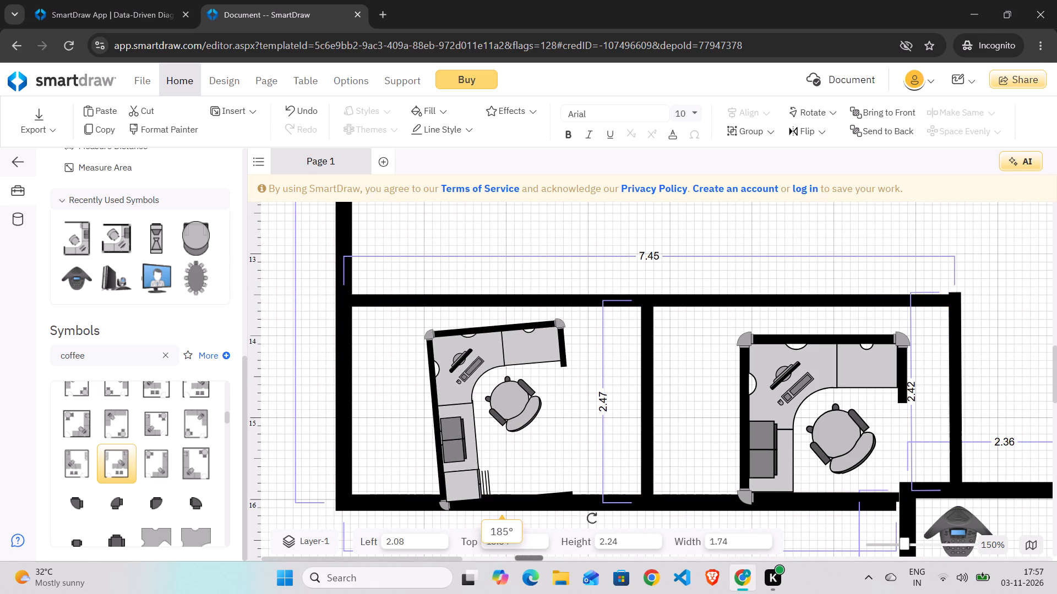
left_click_drag(592, 518, 569, 498)
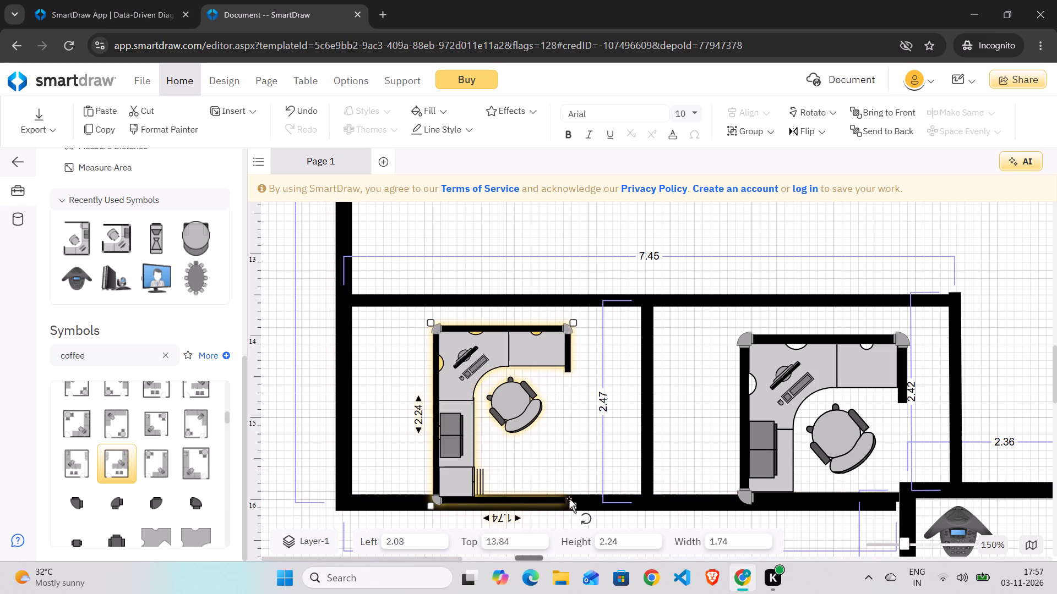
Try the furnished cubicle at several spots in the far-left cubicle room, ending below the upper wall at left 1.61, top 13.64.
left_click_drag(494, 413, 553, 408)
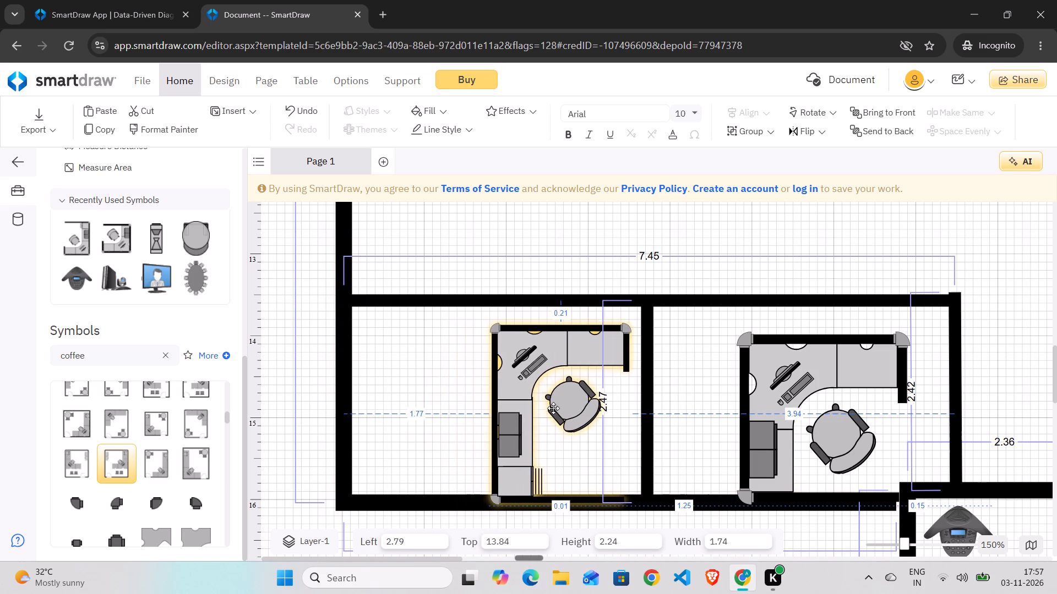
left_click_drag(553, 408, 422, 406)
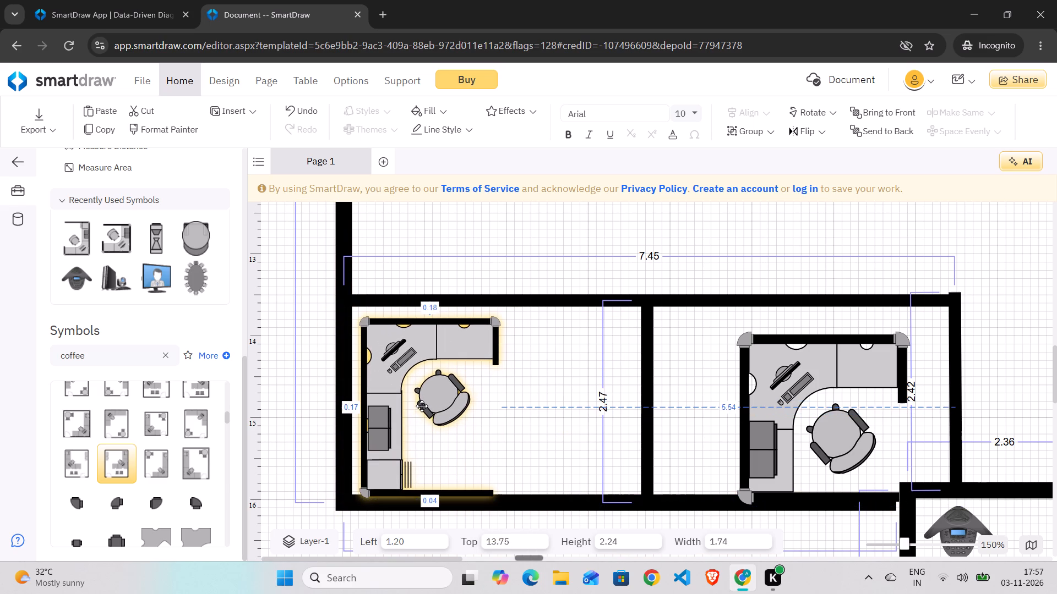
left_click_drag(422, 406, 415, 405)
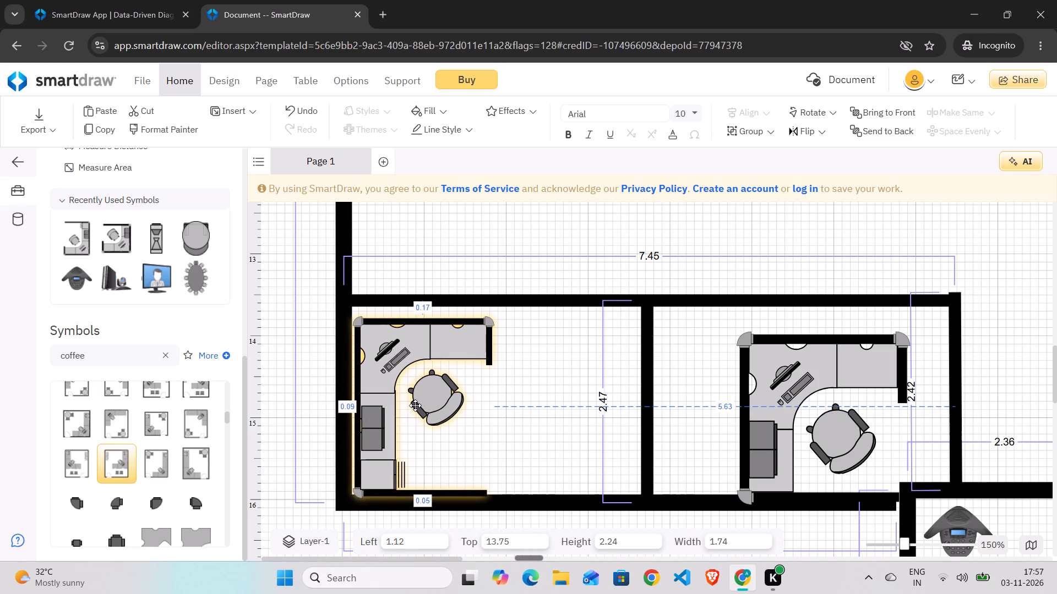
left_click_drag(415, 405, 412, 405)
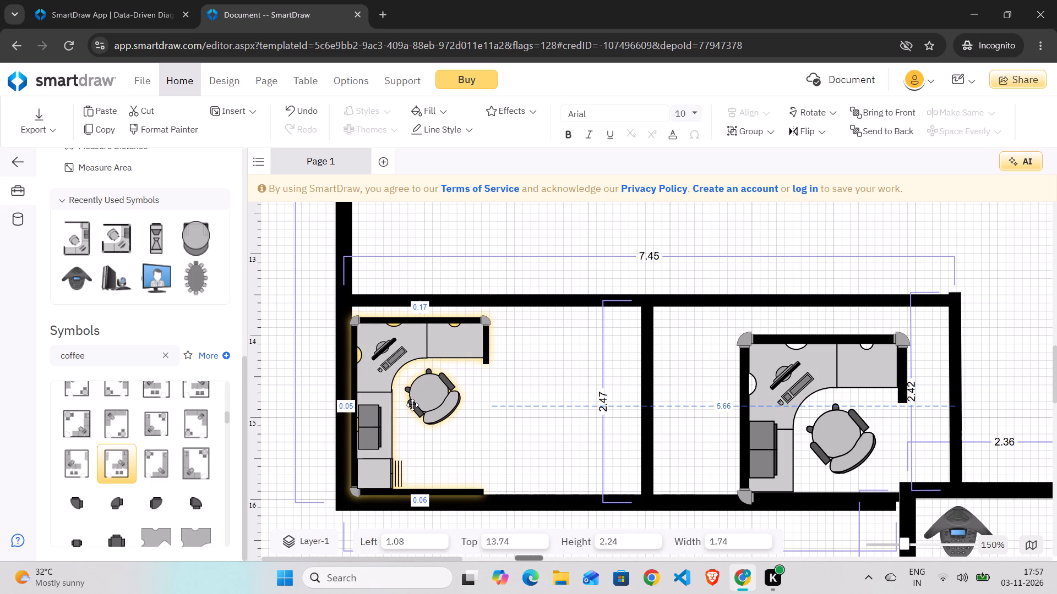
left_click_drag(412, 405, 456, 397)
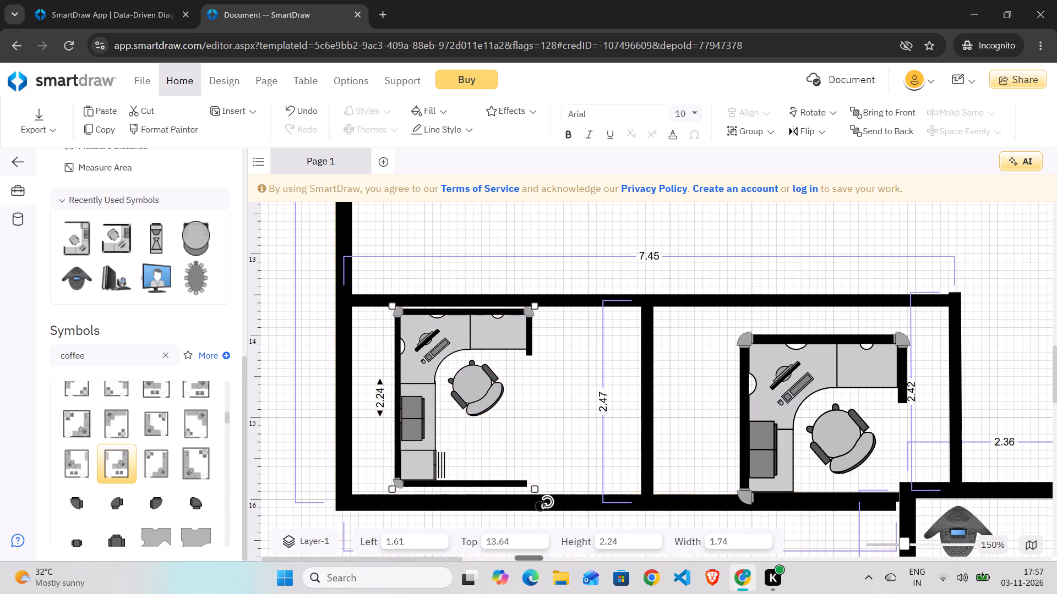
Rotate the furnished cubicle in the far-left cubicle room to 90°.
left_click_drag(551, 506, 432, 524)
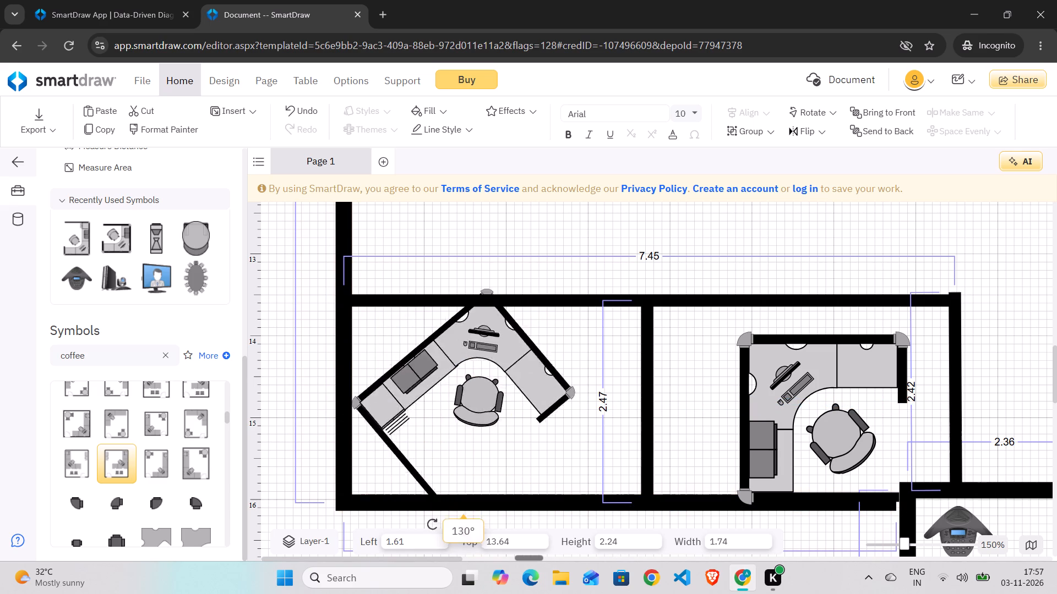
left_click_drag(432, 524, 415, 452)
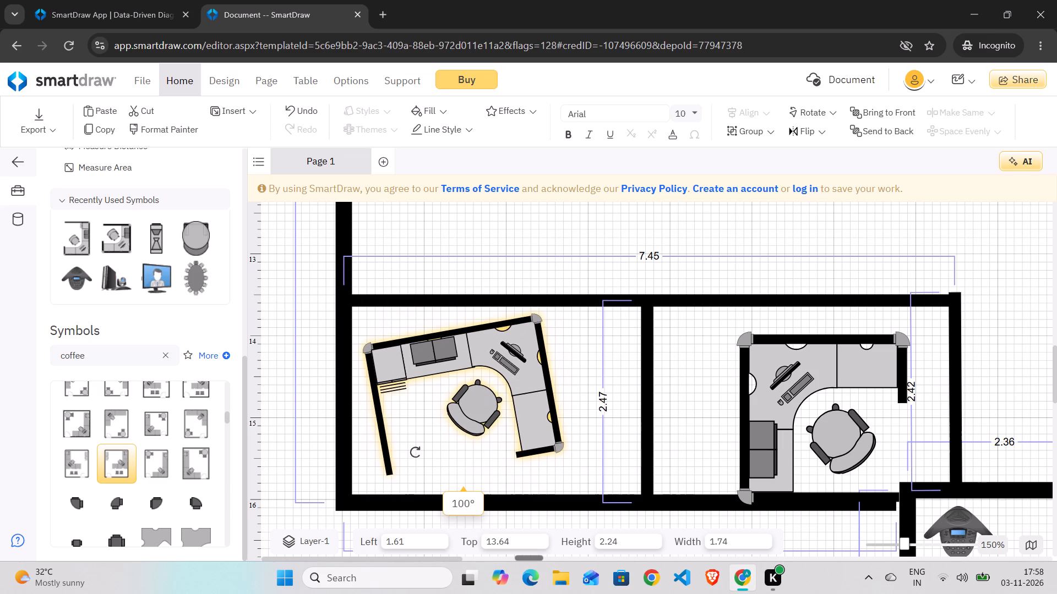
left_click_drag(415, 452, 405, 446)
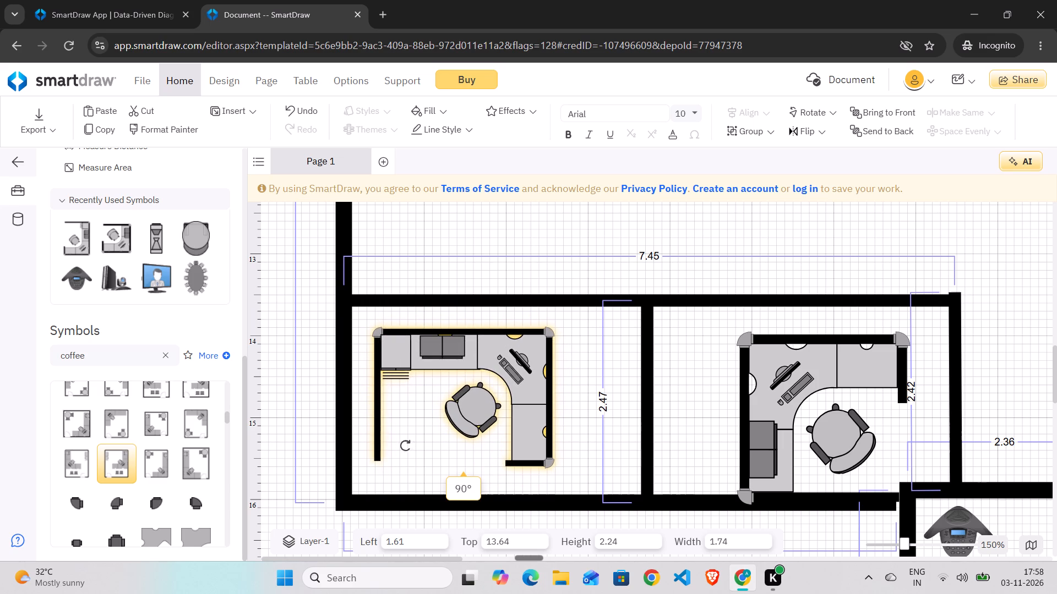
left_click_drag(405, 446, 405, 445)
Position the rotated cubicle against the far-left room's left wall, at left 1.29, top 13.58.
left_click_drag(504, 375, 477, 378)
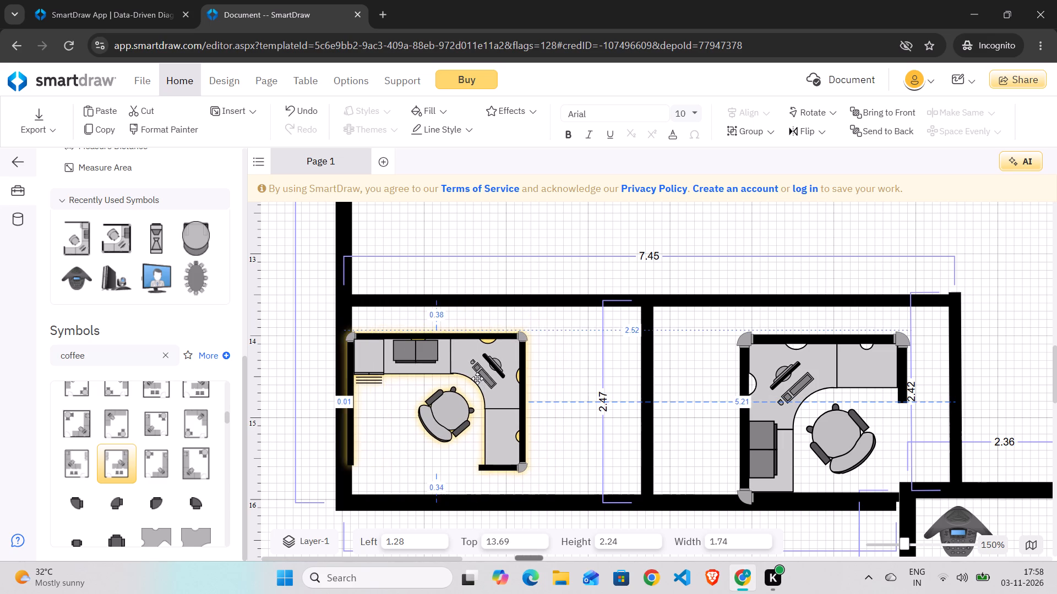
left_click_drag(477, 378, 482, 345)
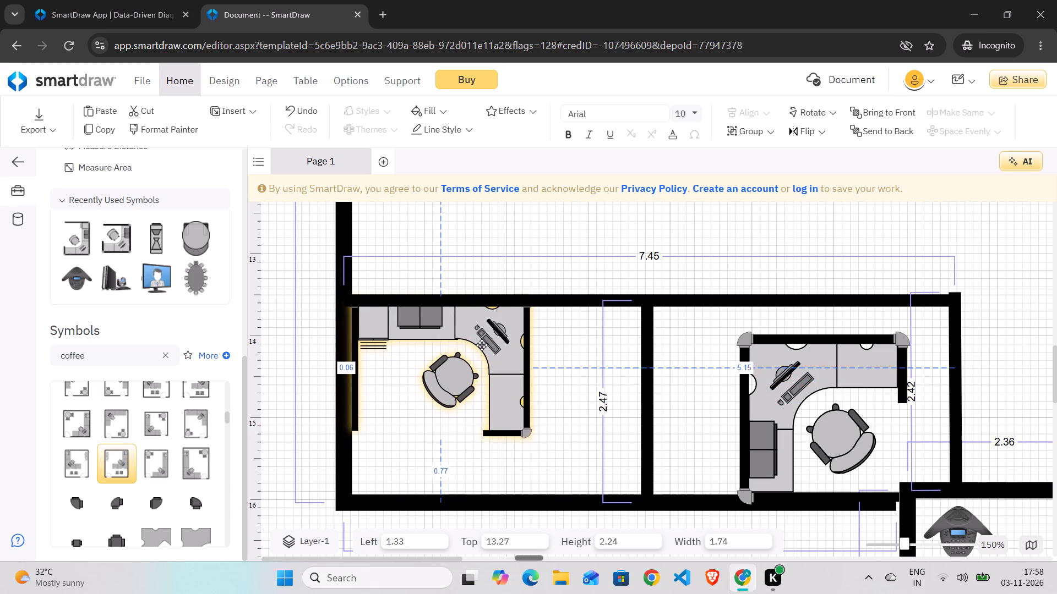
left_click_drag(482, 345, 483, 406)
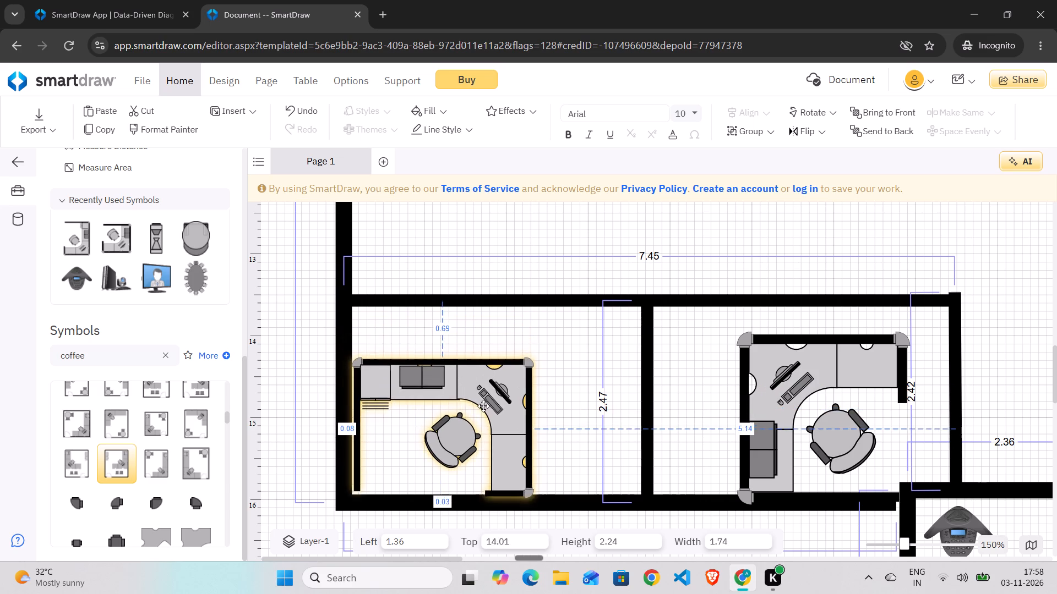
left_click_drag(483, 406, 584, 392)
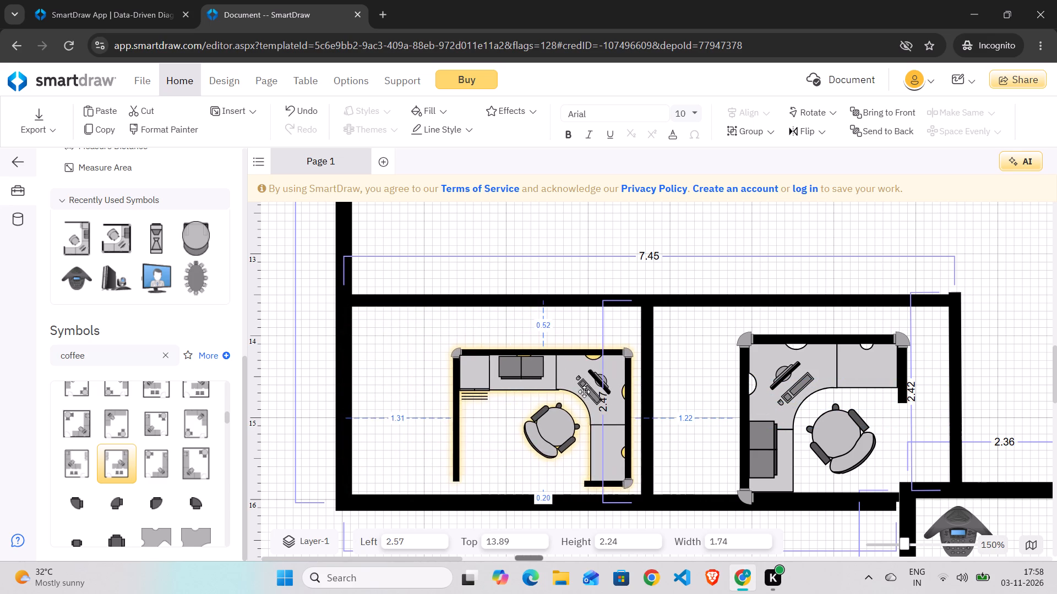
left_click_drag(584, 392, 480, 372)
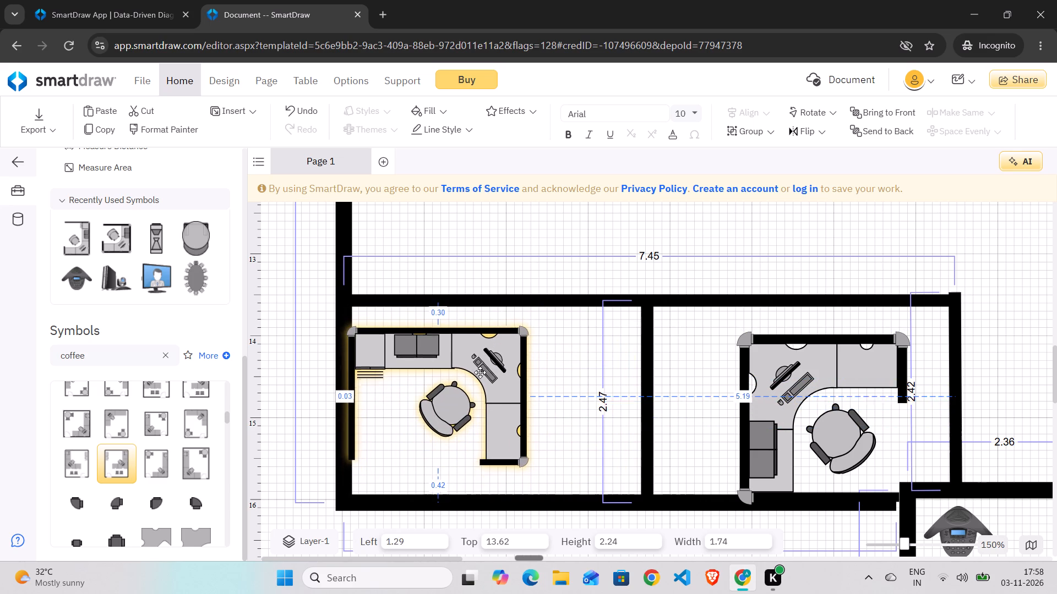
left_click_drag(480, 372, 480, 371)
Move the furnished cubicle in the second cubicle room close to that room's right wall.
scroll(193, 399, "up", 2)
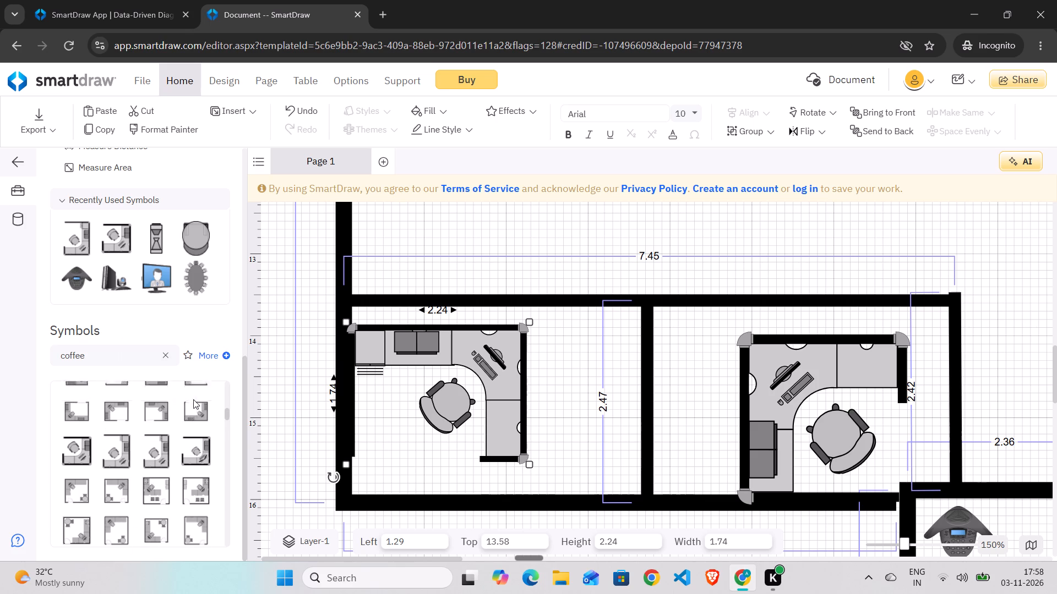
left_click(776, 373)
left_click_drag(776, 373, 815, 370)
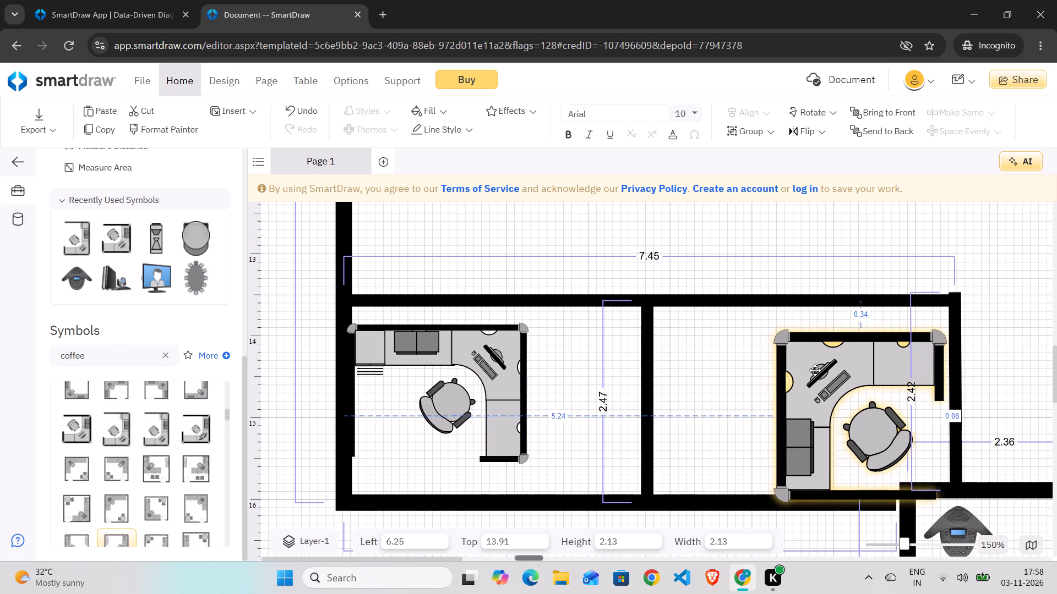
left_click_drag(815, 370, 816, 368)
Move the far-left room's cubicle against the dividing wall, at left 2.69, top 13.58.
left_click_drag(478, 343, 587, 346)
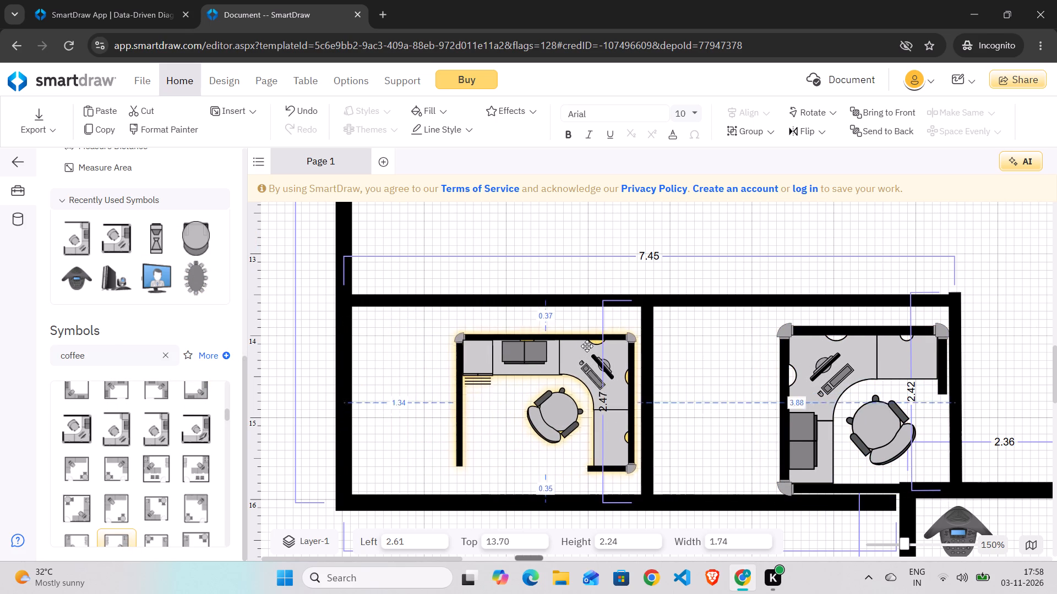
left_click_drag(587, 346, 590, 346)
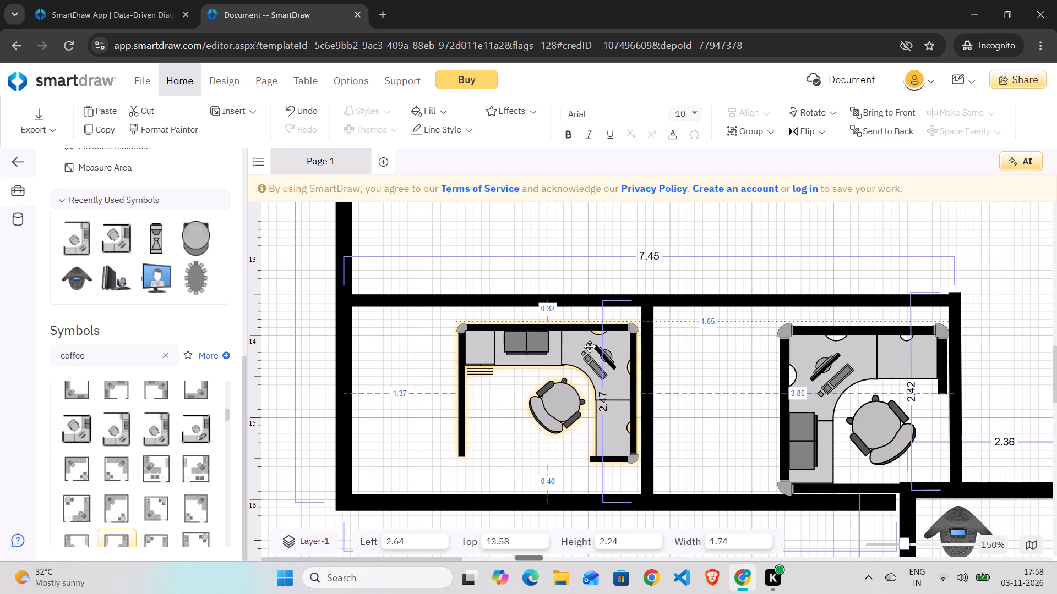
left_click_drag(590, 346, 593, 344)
Move the second room's furnished cubicle against the dividing wall, at left 4.69, top 13.77.
left_click_drag(875, 360, 786, 367)
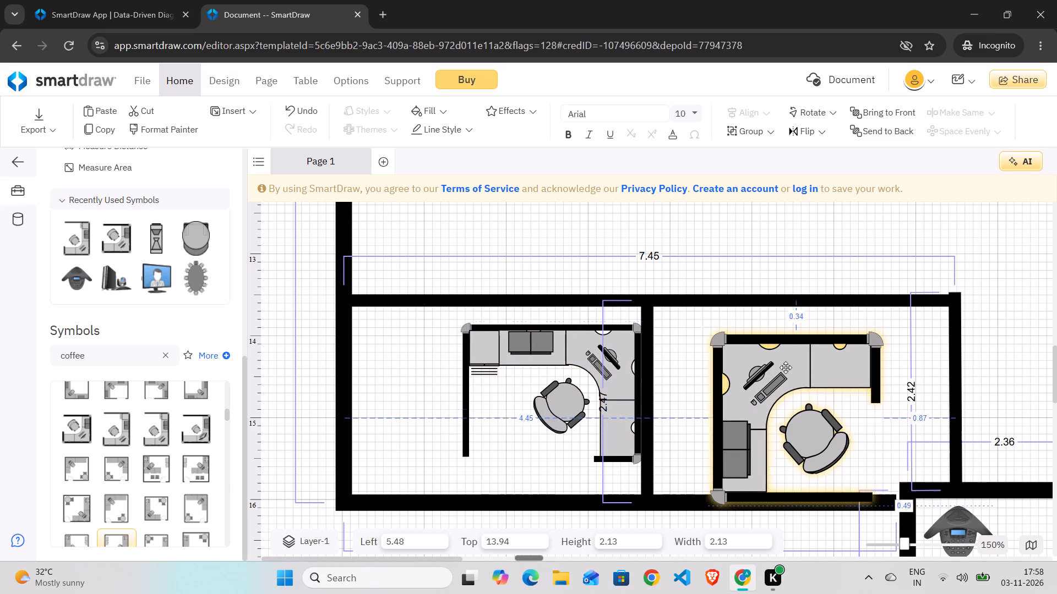
left_click_drag(786, 367, 747, 359)
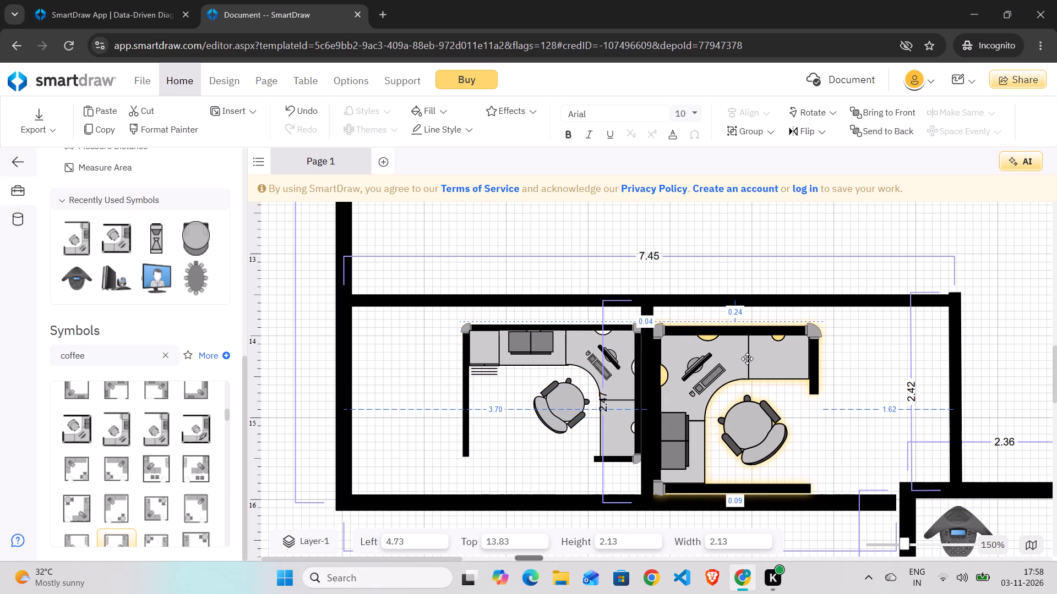
left_click_drag(747, 359, 745, 352)
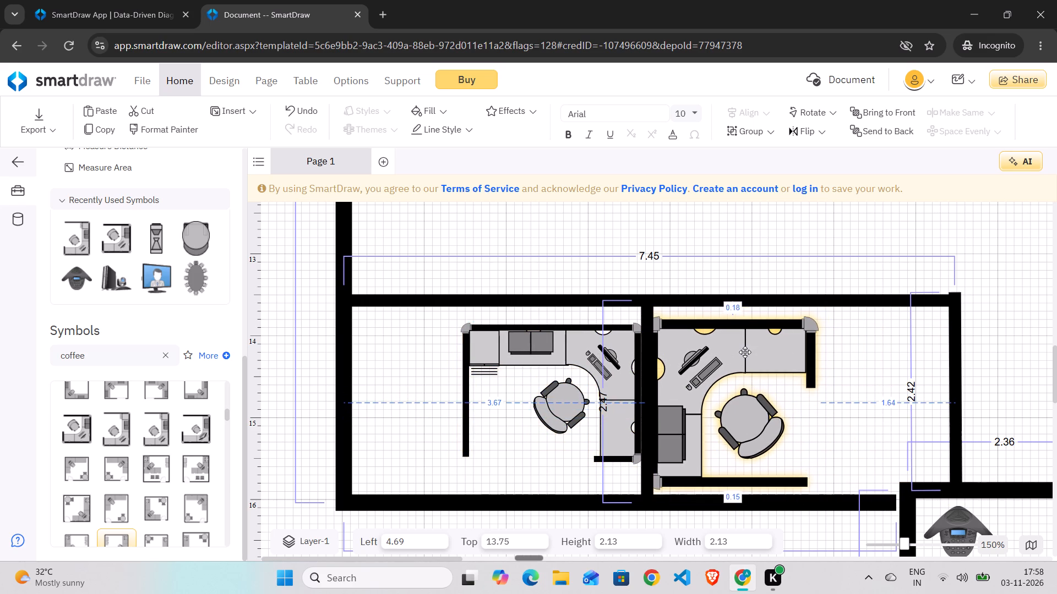
left_click_drag(745, 352, 745, 353)
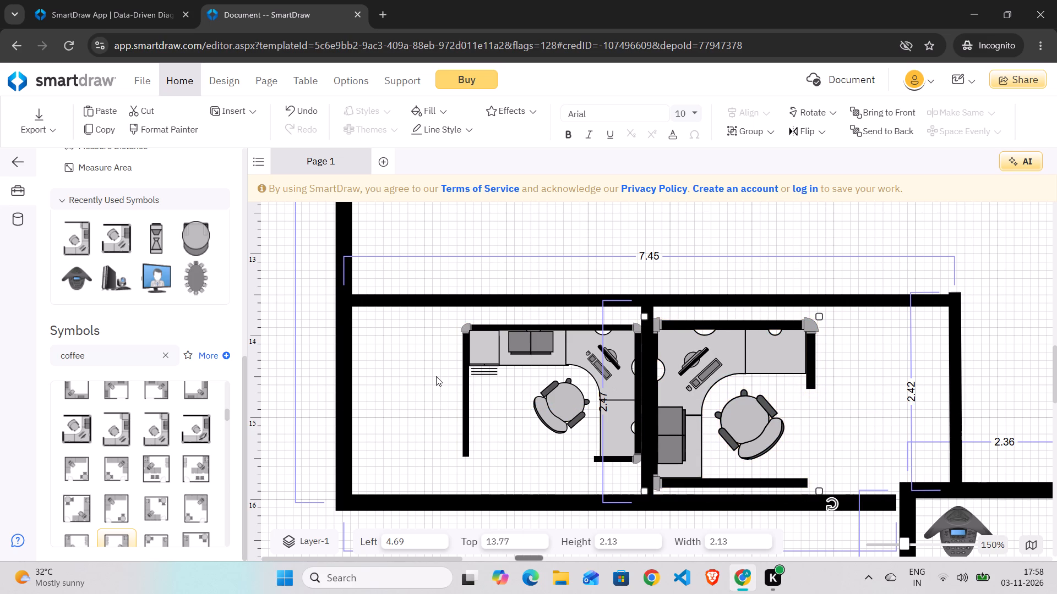
Rotate the far-left room's cubicle a quarter turn counterclockwise and place it near the room's middle, against the bottom wall.
left_click(505, 366)
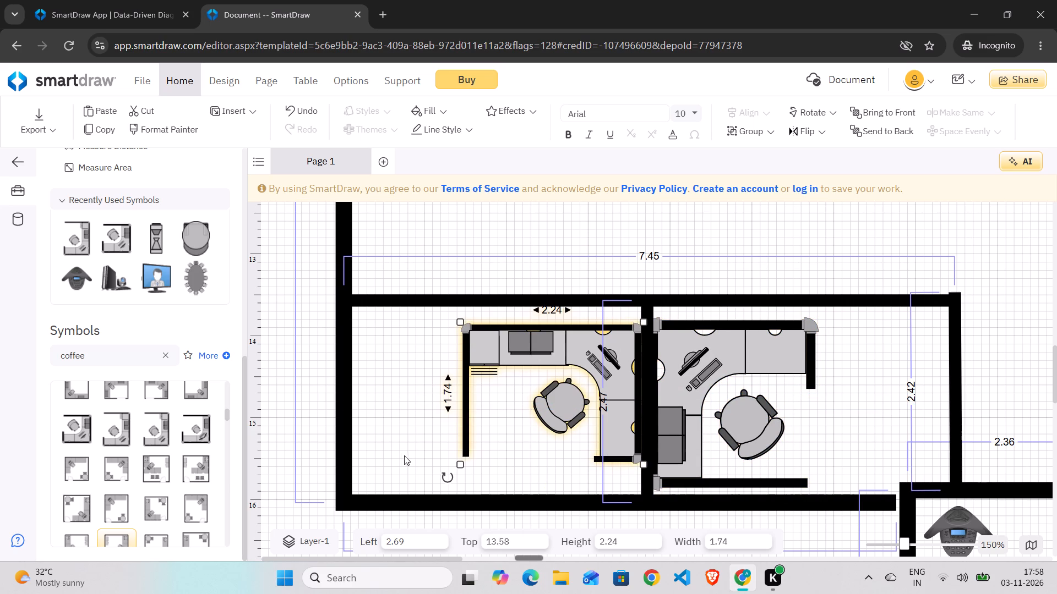
left_click_drag(447, 476, 635, 481)
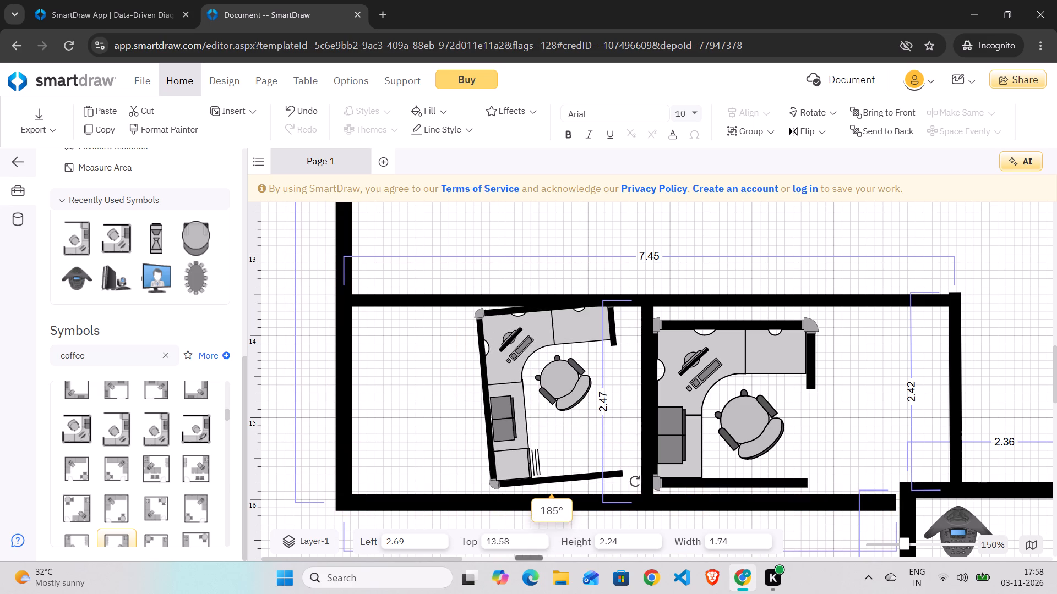
left_click_drag(635, 481, 625, 490)
left_click_drag(494, 342, 471, 362)
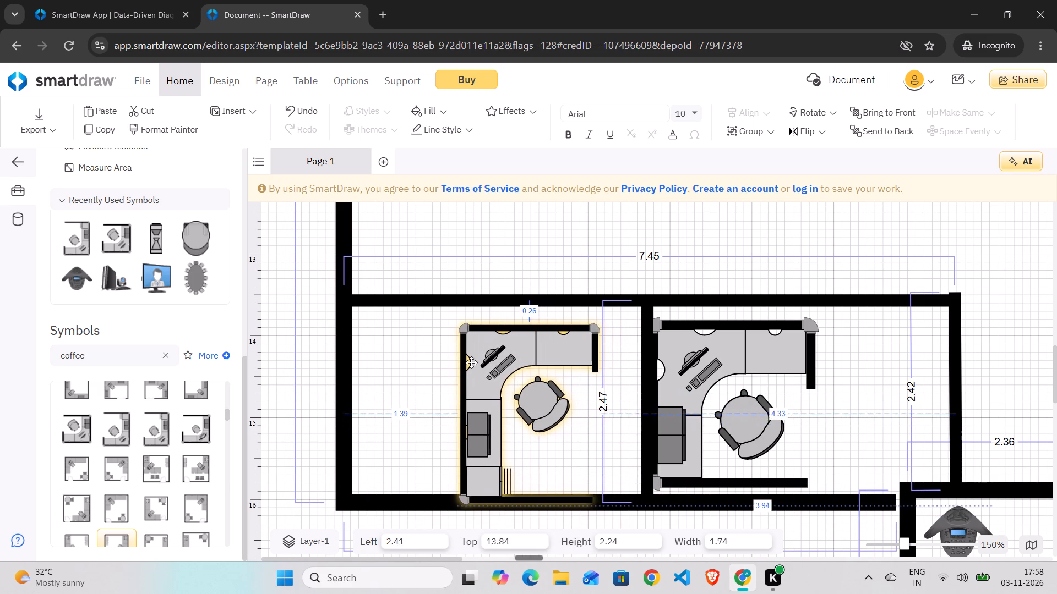
left_click_drag(471, 362, 454, 360)
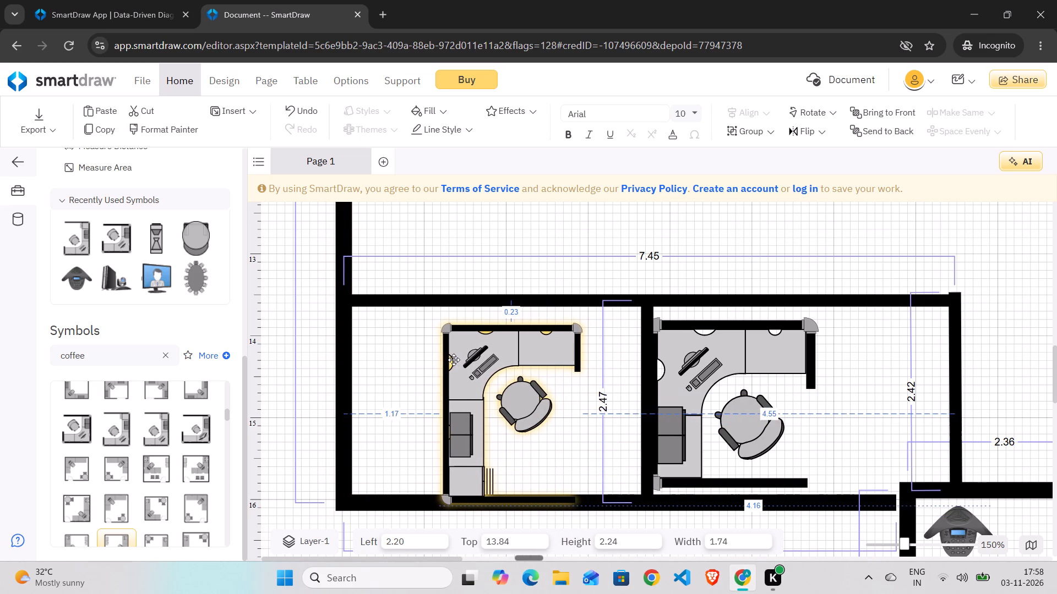
left_click_drag(454, 360, 460, 360)
Rotate the second room's cubicle to 90° and set it in the room's upper-left corner at left 4.77, top 13.64.
left_click_drag(720, 364, 727, 364)
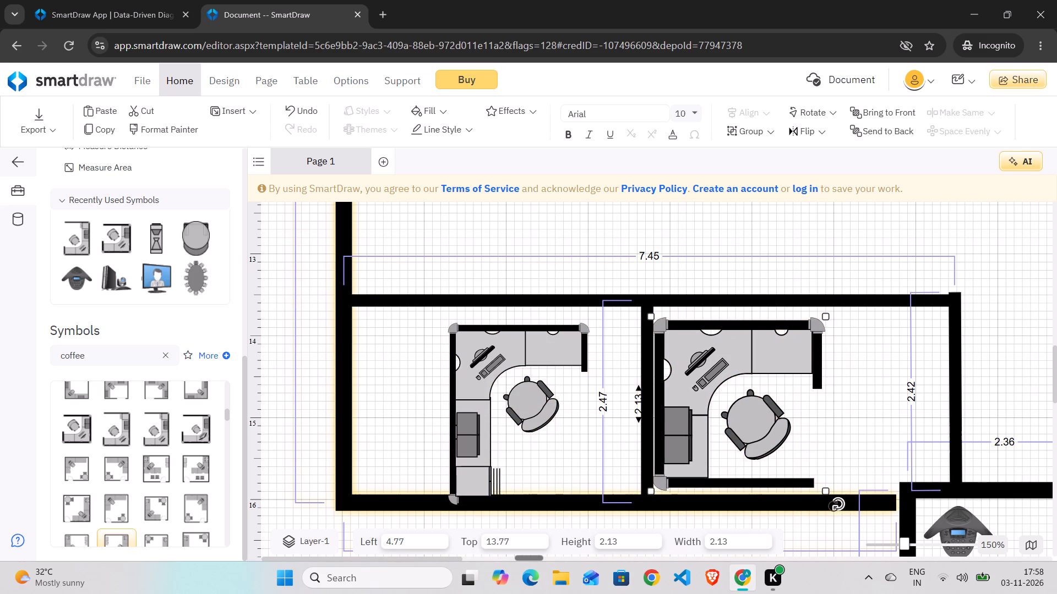
left_click_drag(833, 506, 667, 466)
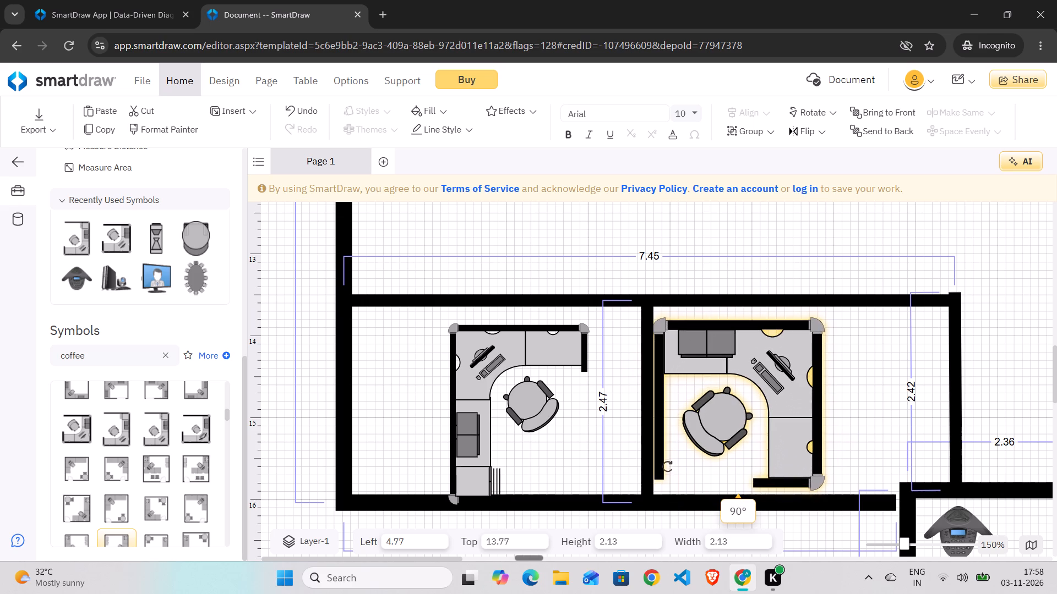
left_click_drag(667, 466, 668, 466)
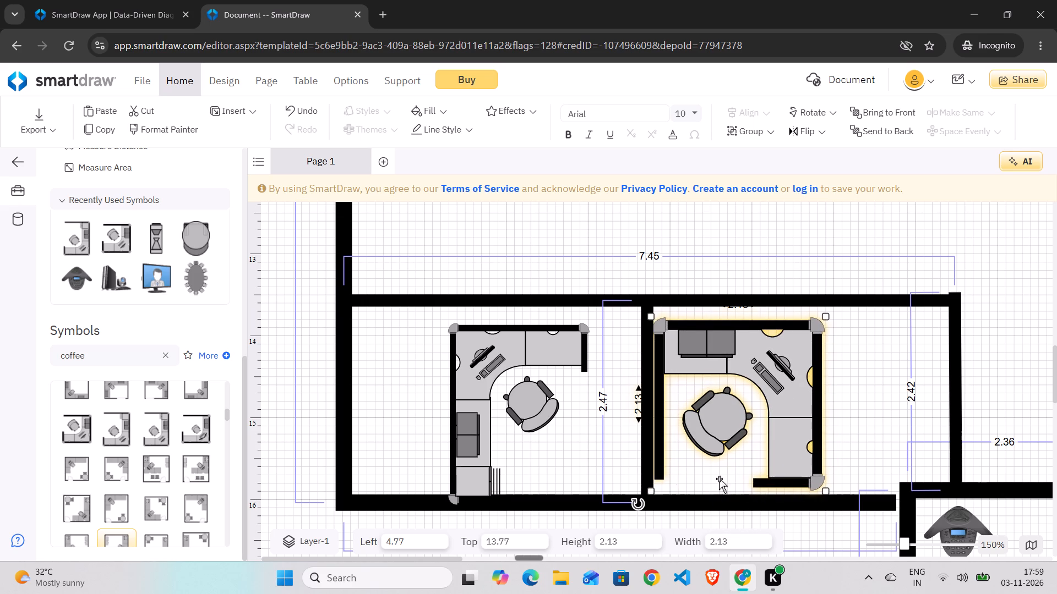
left_click_drag(766, 414, 763, 403)
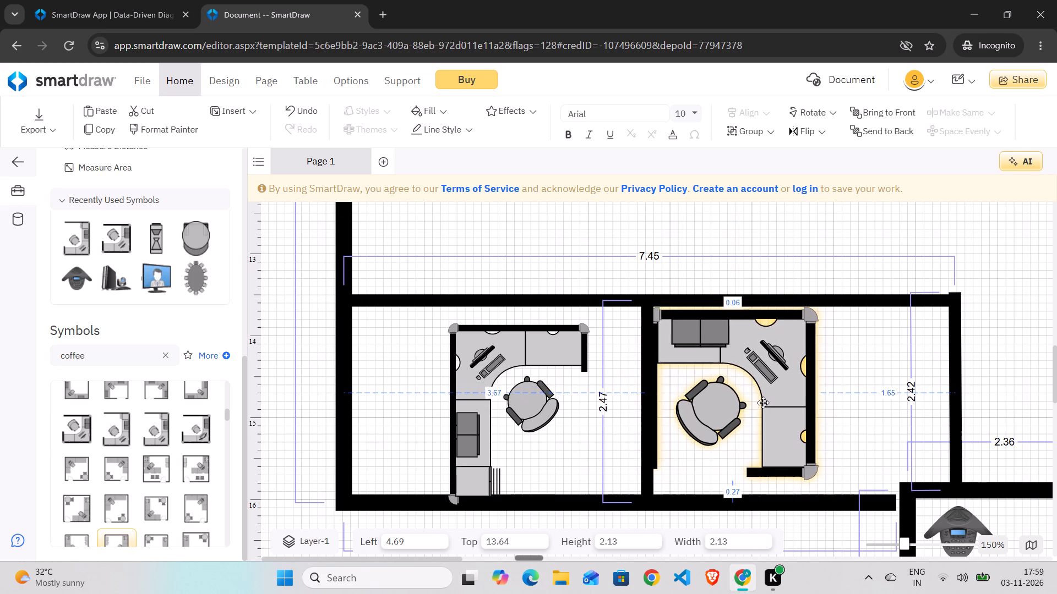
left_click_drag(763, 403, 766, 402)
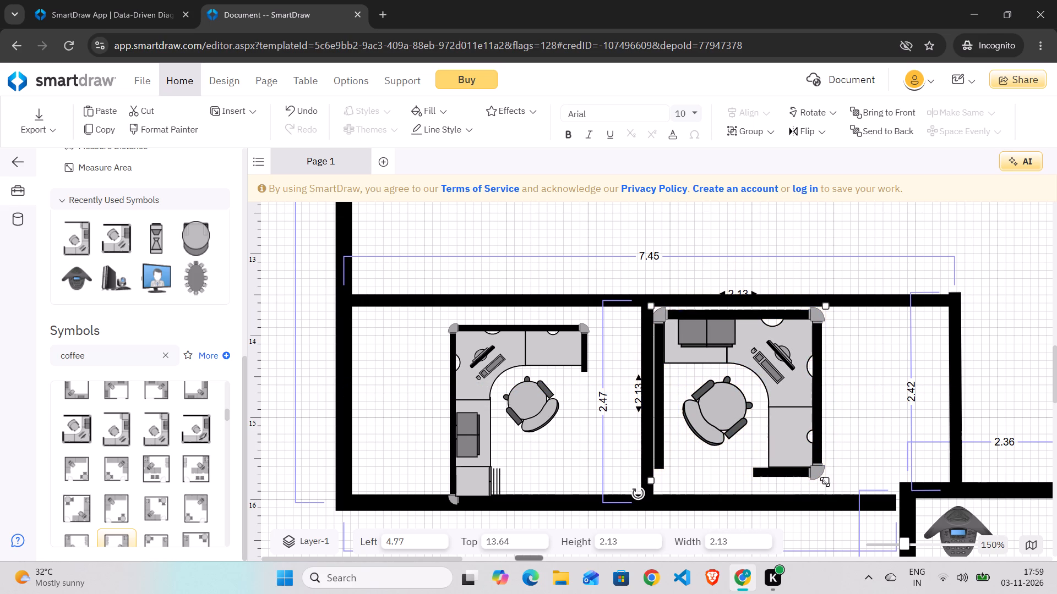
Scale the second room's cubicle down to 1.91 by 1.91.
left_click_drag(825, 482, 798, 464)
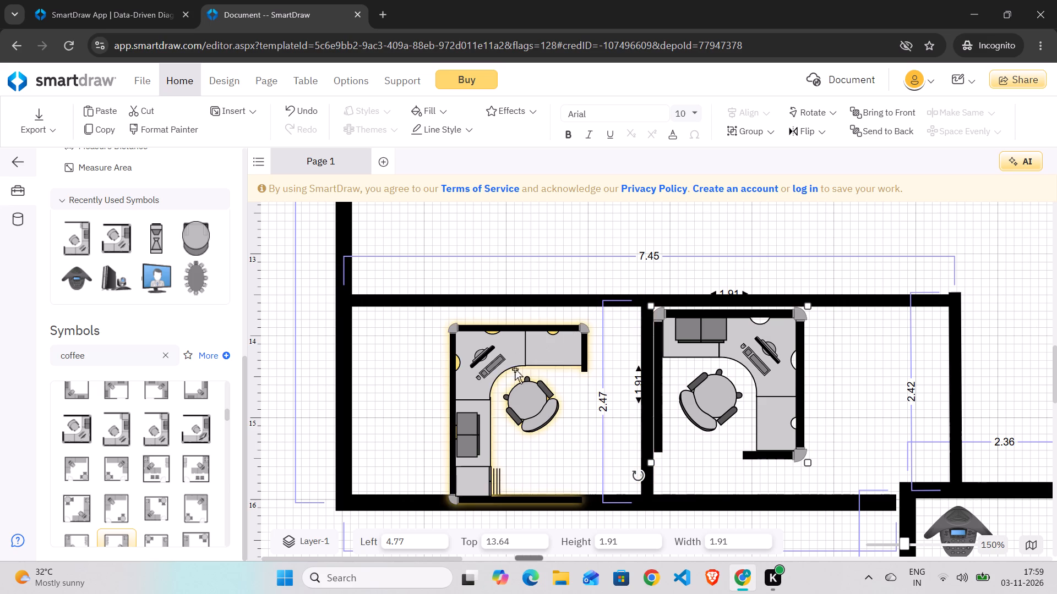
Add a 1.22 wide wall opening near the left end of the far-left cubicle room's upper wall.
scroll(80, 421, "up", 4)
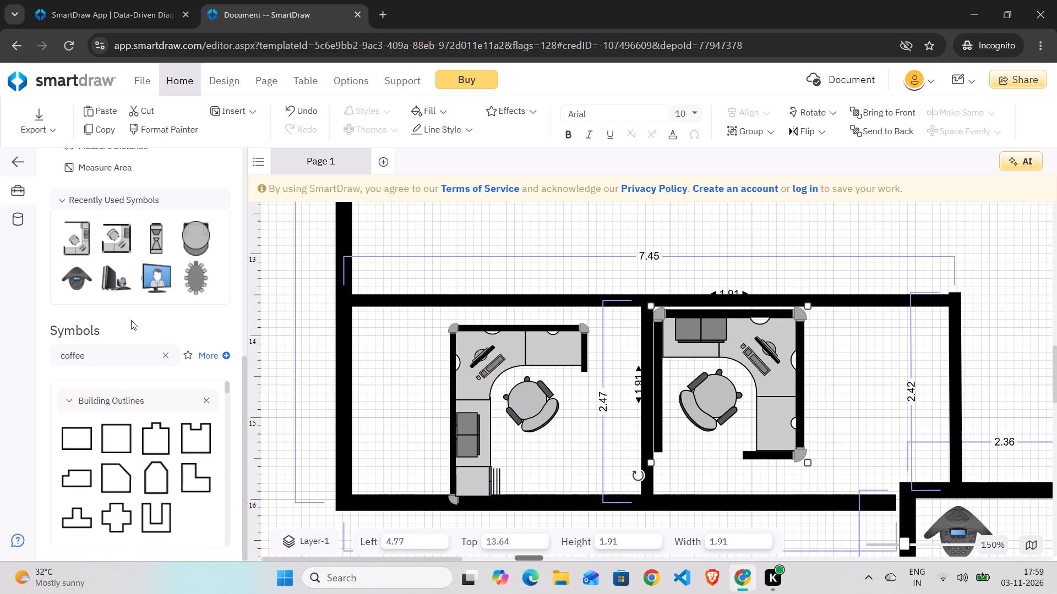
scroll(131, 320, "up", 14)
left_click(139, 261)
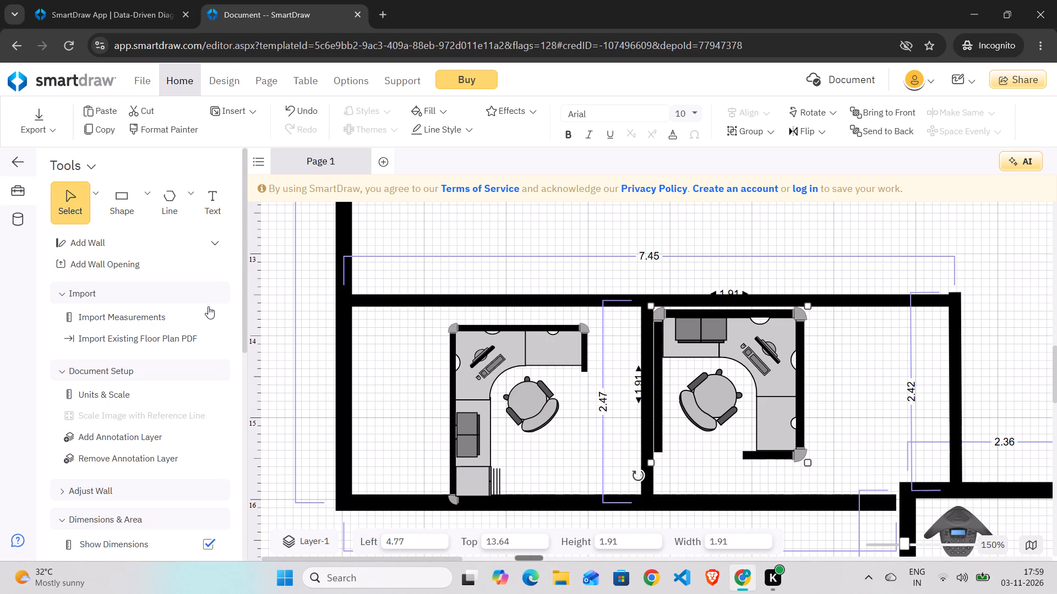
left_click(127, 261)
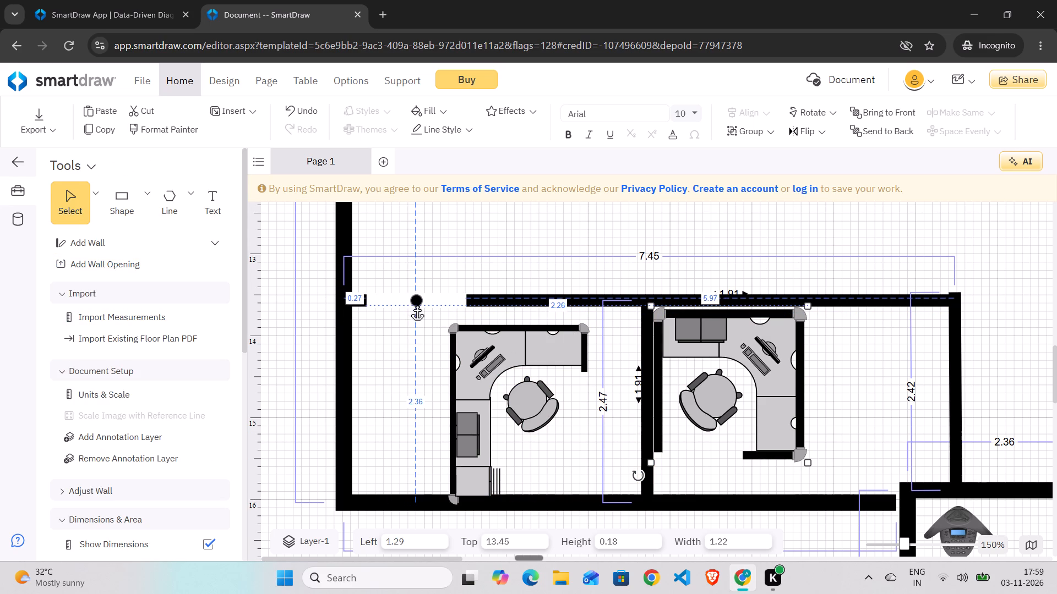
left_click(413, 302)
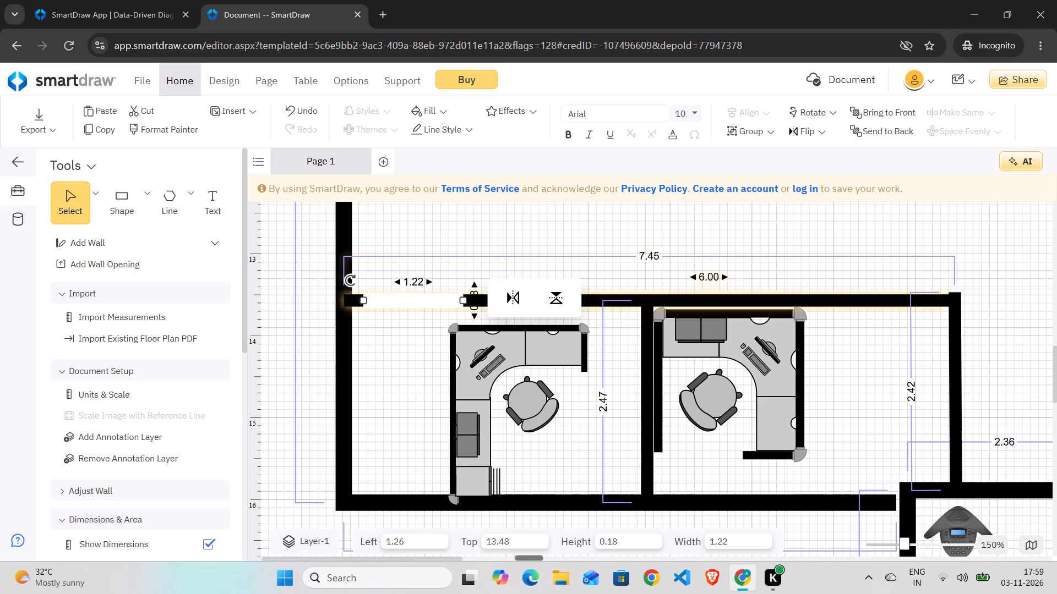
Add a 1.22 wide wall opening near the right end of the second cubicle room's upper wall, at left 6.98.
left_click(161, 258)
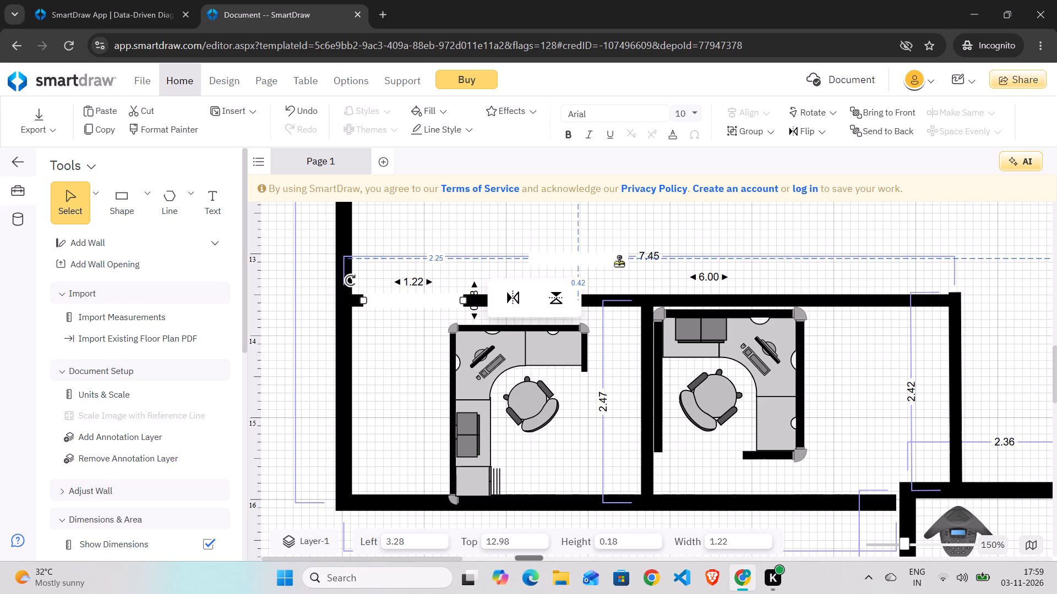
left_click(884, 298)
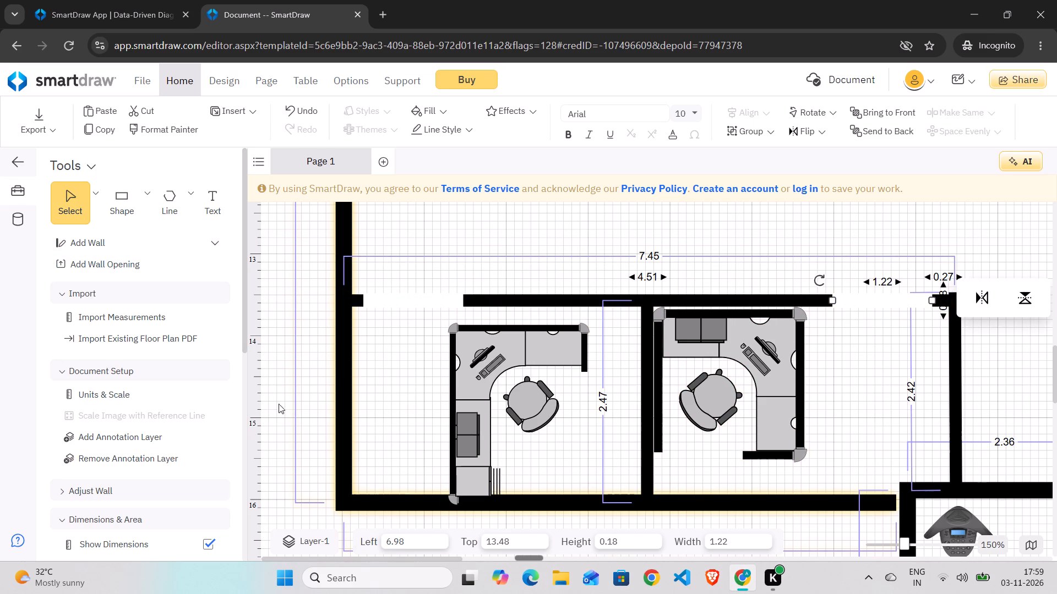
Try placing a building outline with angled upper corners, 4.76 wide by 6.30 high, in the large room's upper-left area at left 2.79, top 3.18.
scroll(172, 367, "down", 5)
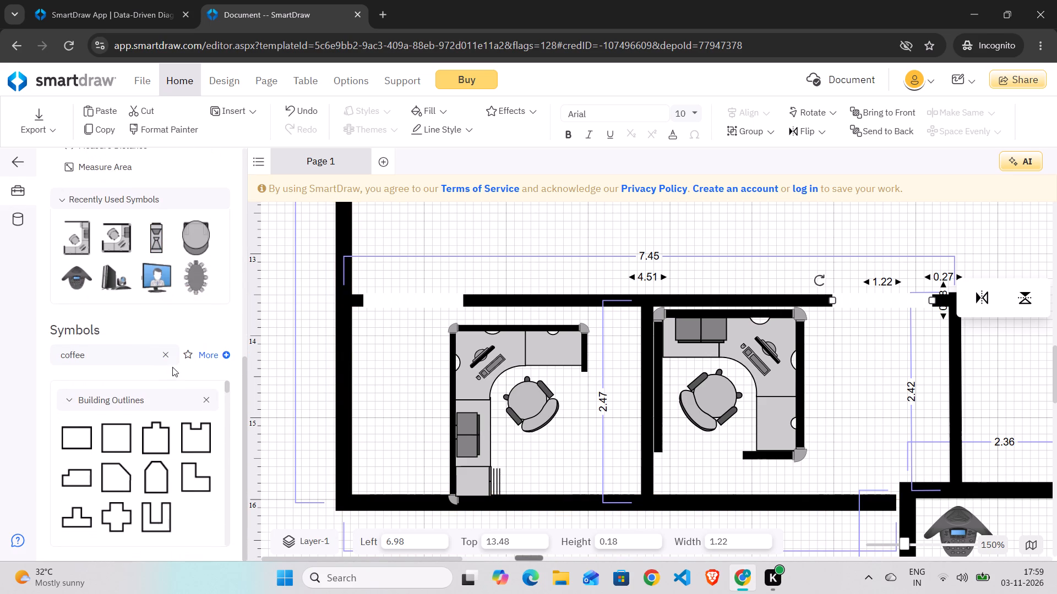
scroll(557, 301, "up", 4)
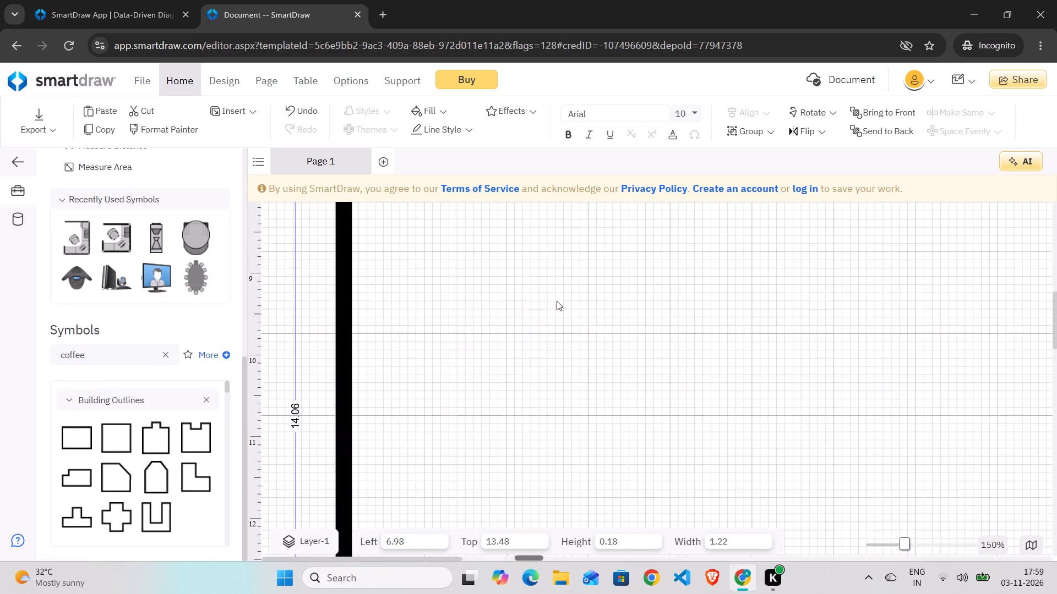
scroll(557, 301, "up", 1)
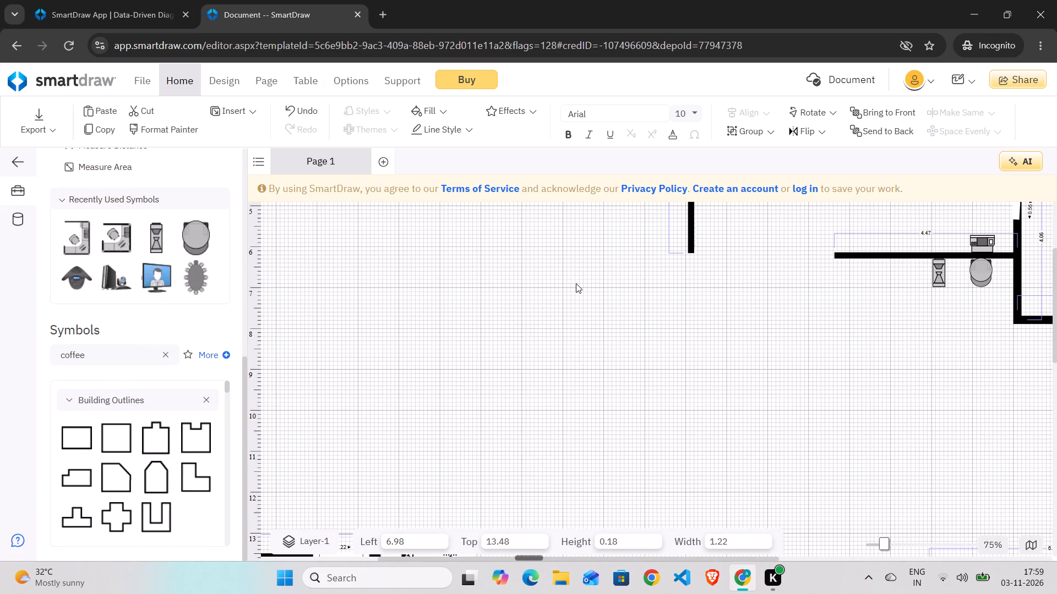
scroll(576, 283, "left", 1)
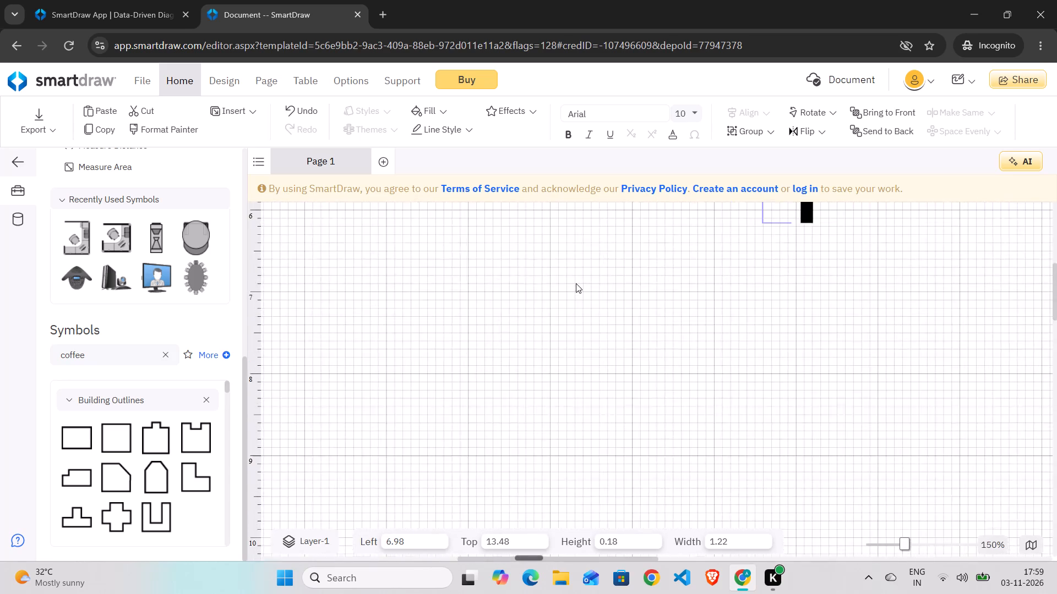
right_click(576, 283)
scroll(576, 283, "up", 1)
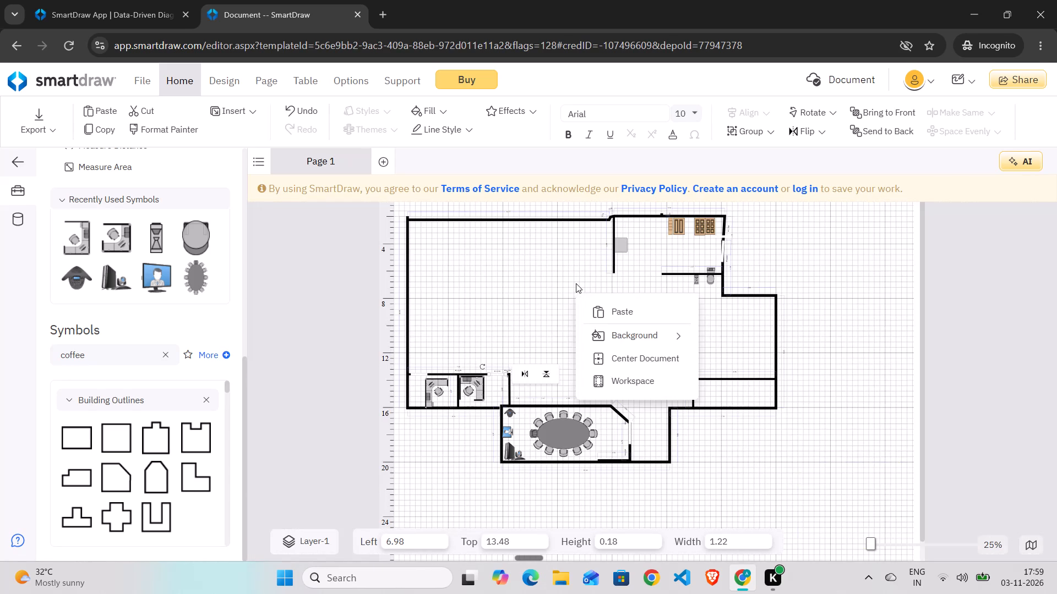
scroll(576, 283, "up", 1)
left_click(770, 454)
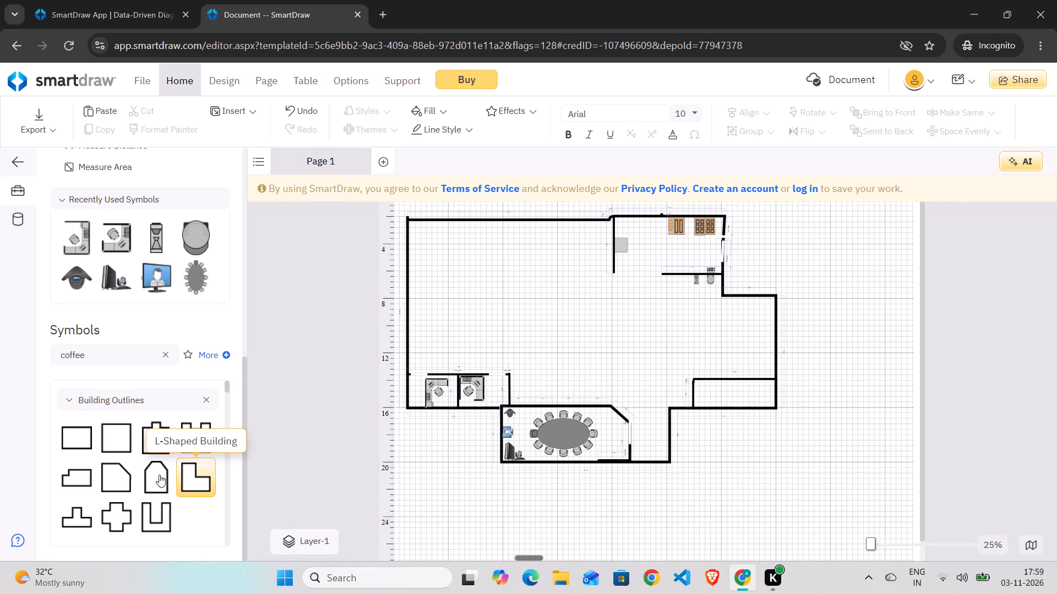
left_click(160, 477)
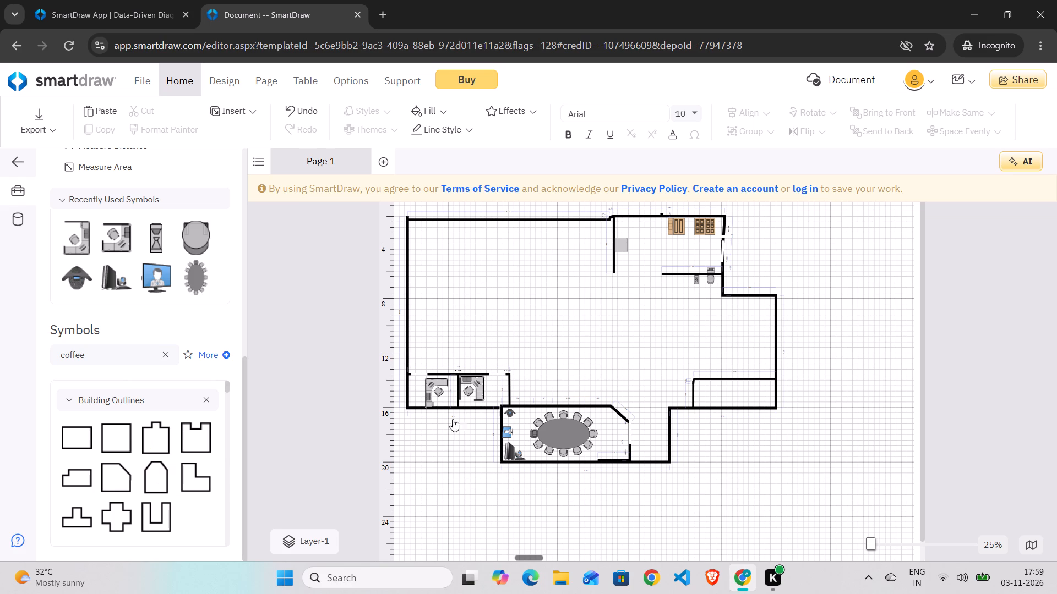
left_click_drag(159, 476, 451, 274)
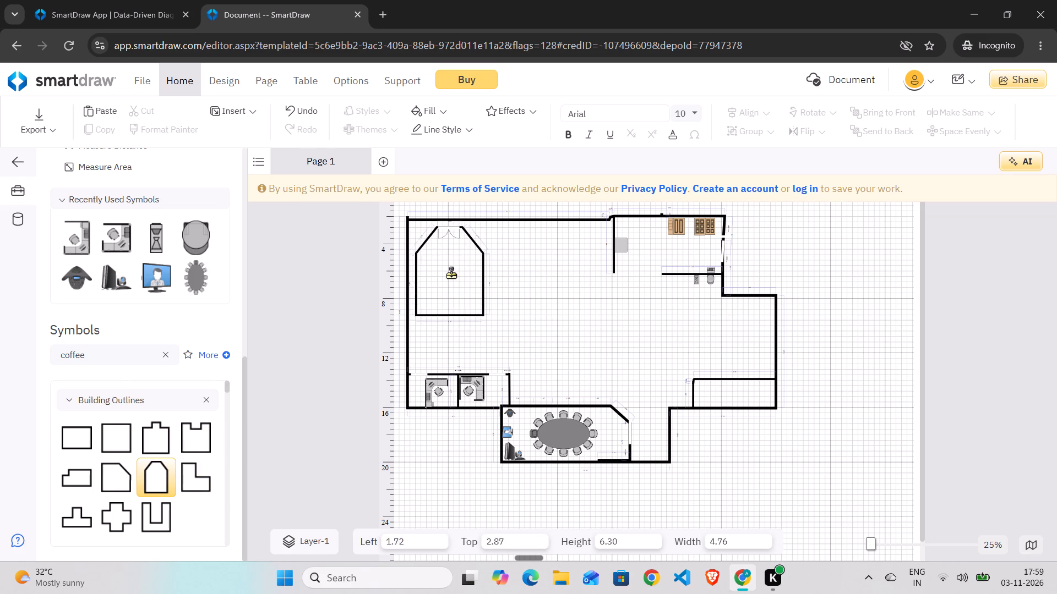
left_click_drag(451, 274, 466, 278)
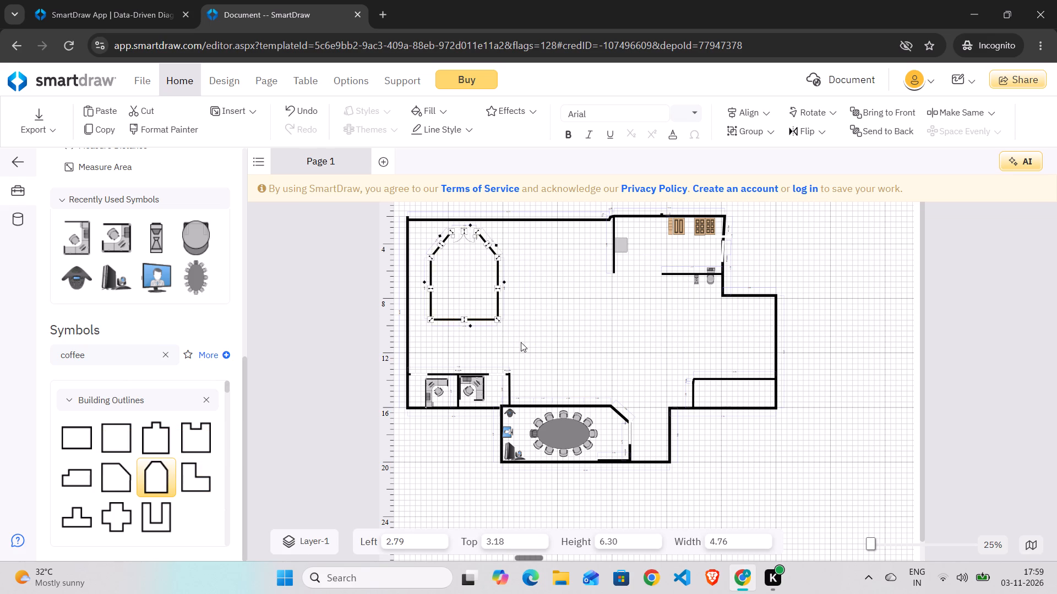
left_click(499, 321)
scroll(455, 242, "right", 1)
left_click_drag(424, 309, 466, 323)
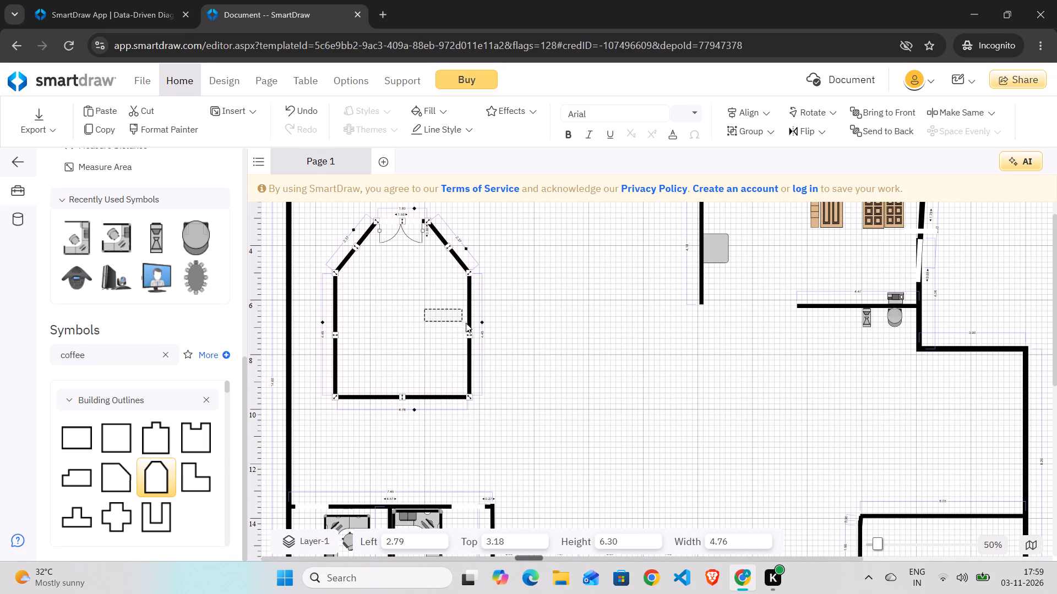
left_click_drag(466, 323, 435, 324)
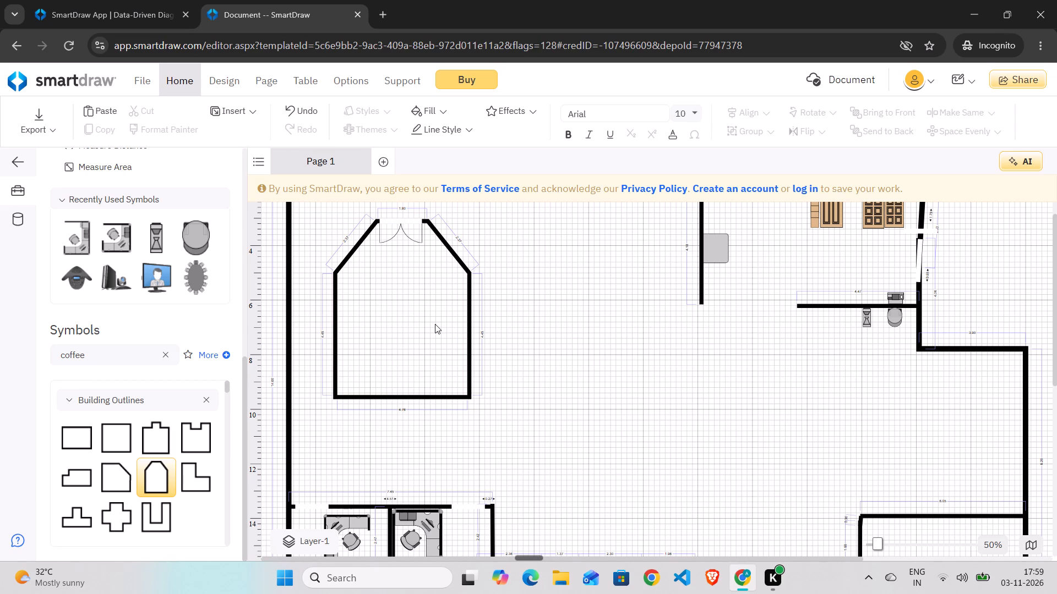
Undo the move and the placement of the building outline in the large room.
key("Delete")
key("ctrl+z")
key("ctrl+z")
Draw two horizontal straight lines about 11 long from the large room's left wall above the cubicle rooms, the lower one at top 10.63.
scroll(460, 370, "right", 1)
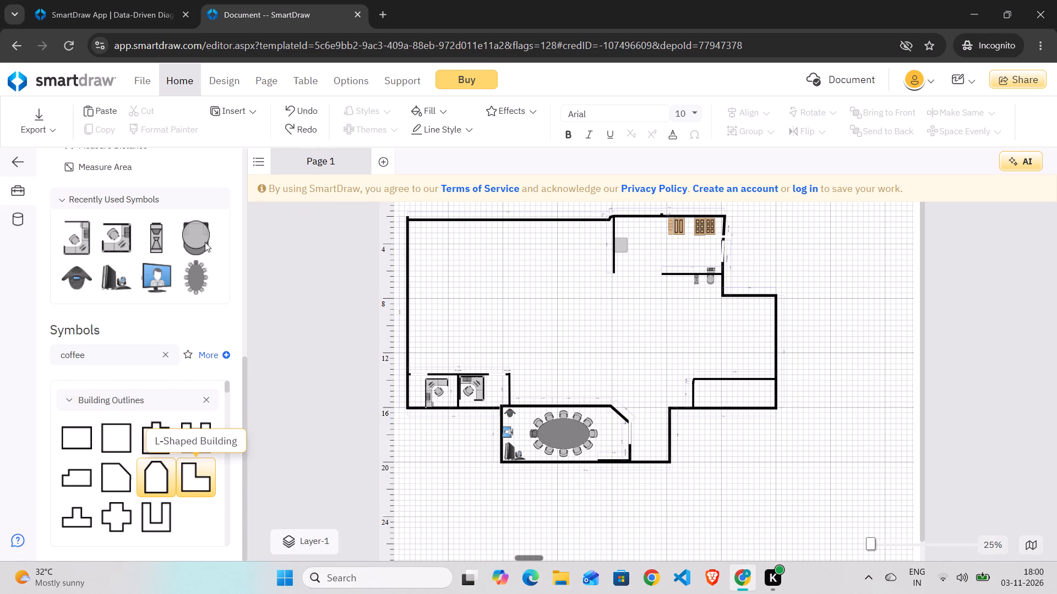
scroll(186, 243, "up", 7)
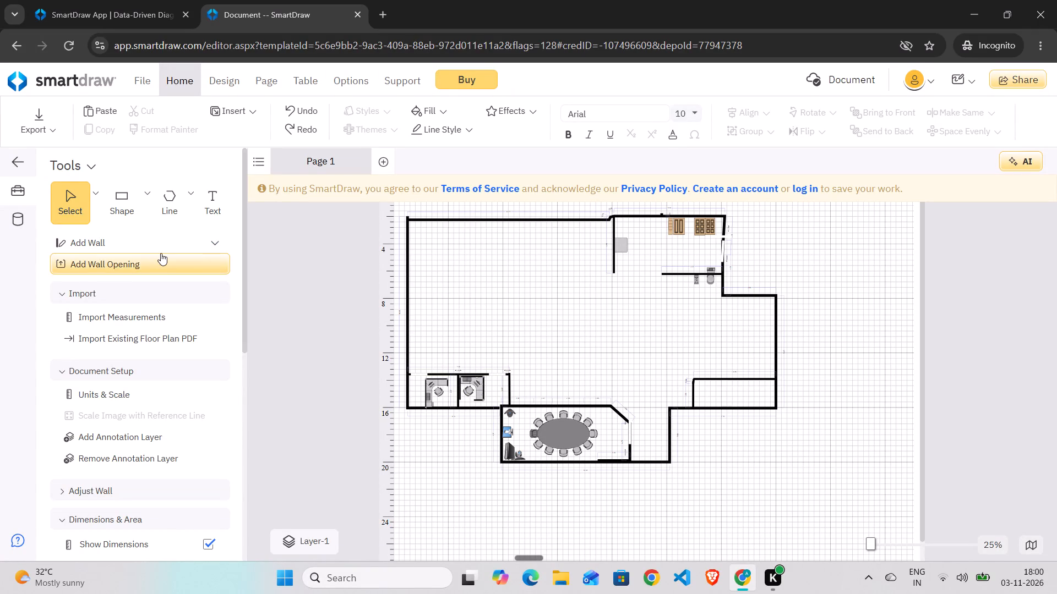
left_click(187, 209)
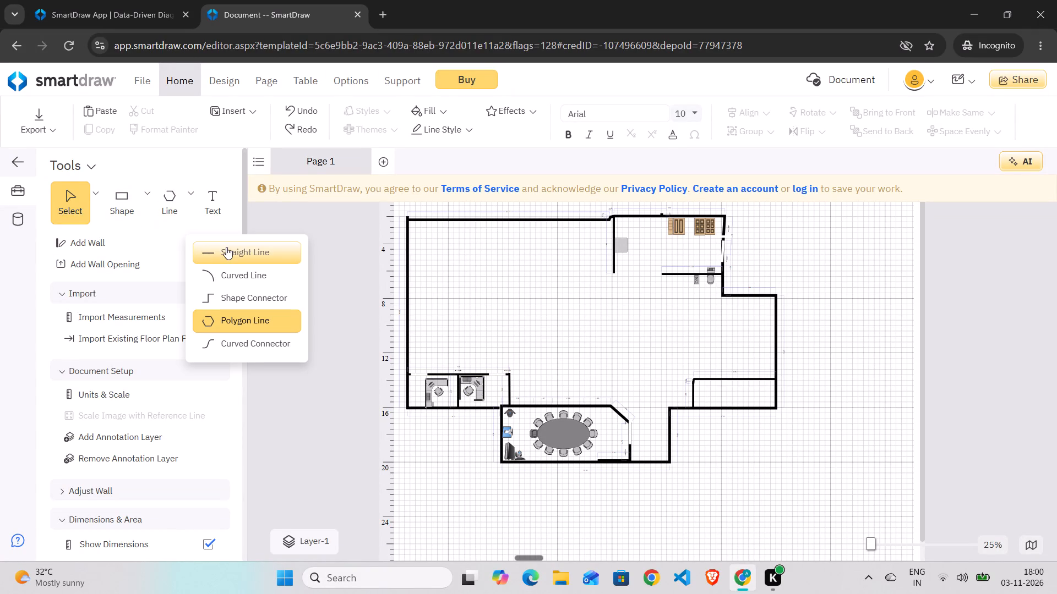
left_click(226, 247)
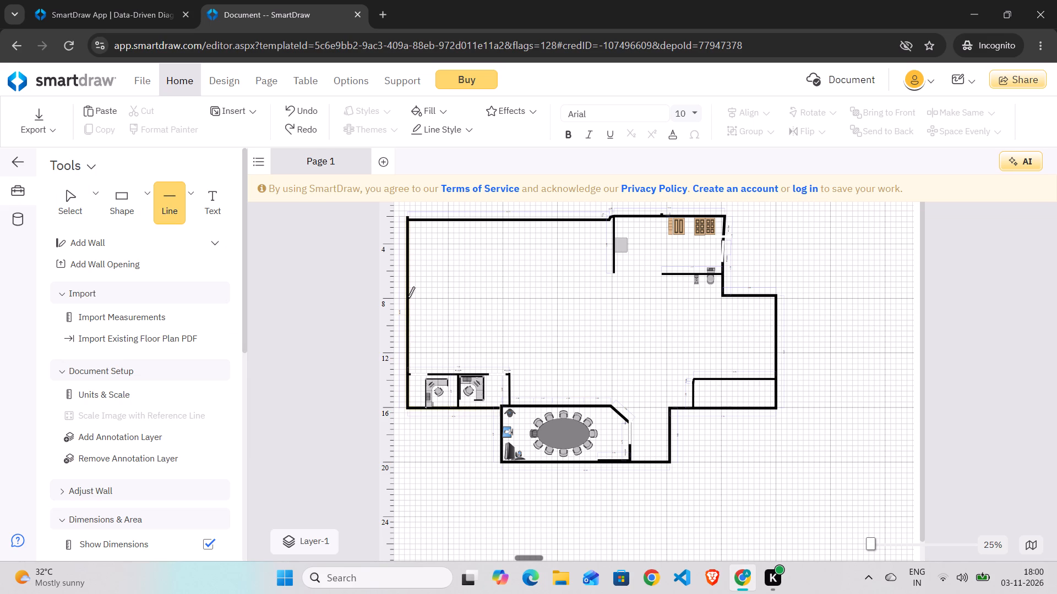
left_click_drag(408, 298, 558, 297)
left_click(164, 204)
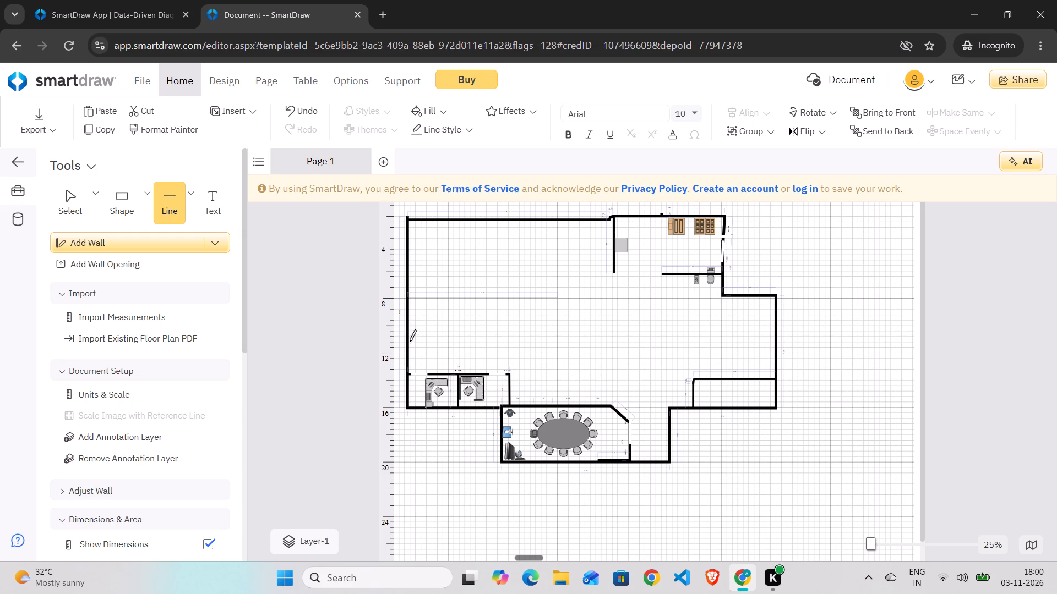
left_click_drag(410, 335, 553, 342)
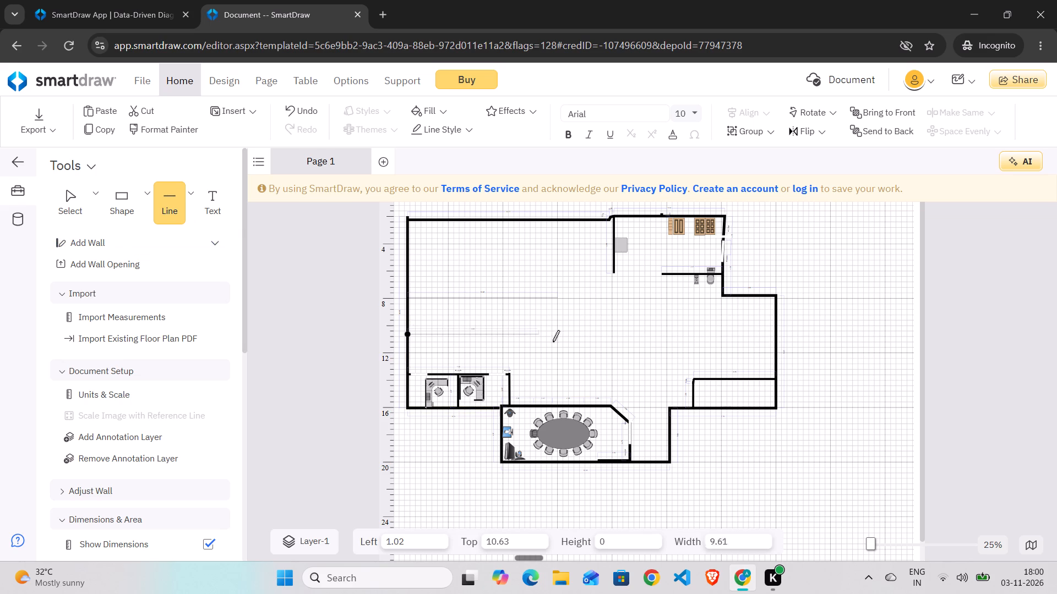
left_click_drag(553, 342, 556, 337)
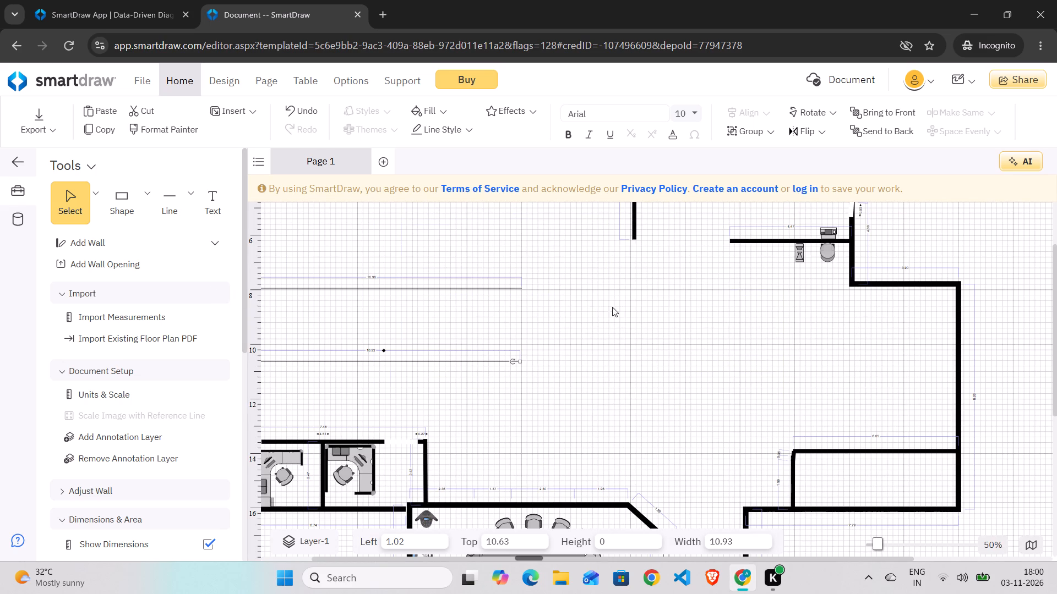
Browse the symbol library's room outlines, furnished cubicles, cubicle panels and office furniture.
scroll(178, 440, "down", 2)
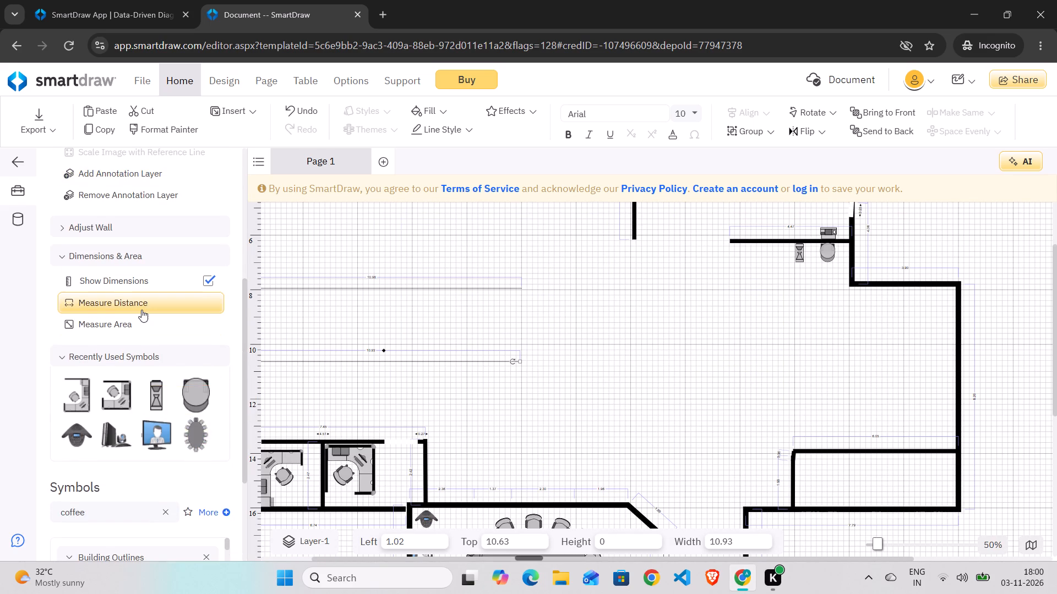
scroll(141, 310, "down", 2)
scroll(134, 533, "down", 2)
scroll(156, 404, "down", 1)
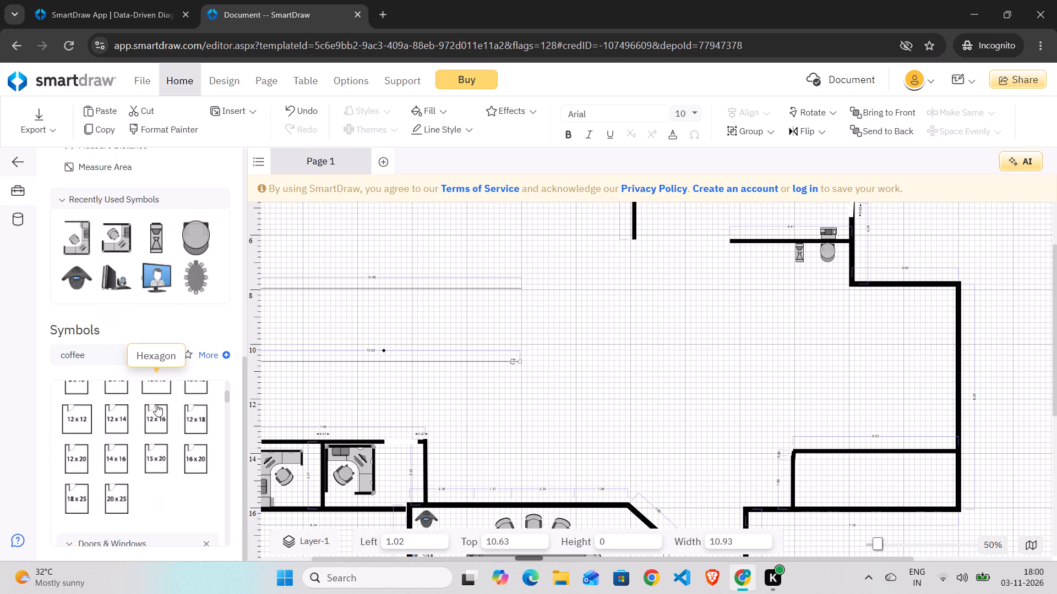
scroll(156, 404, "down", 2)
scroll(185, 503, "down", 3)
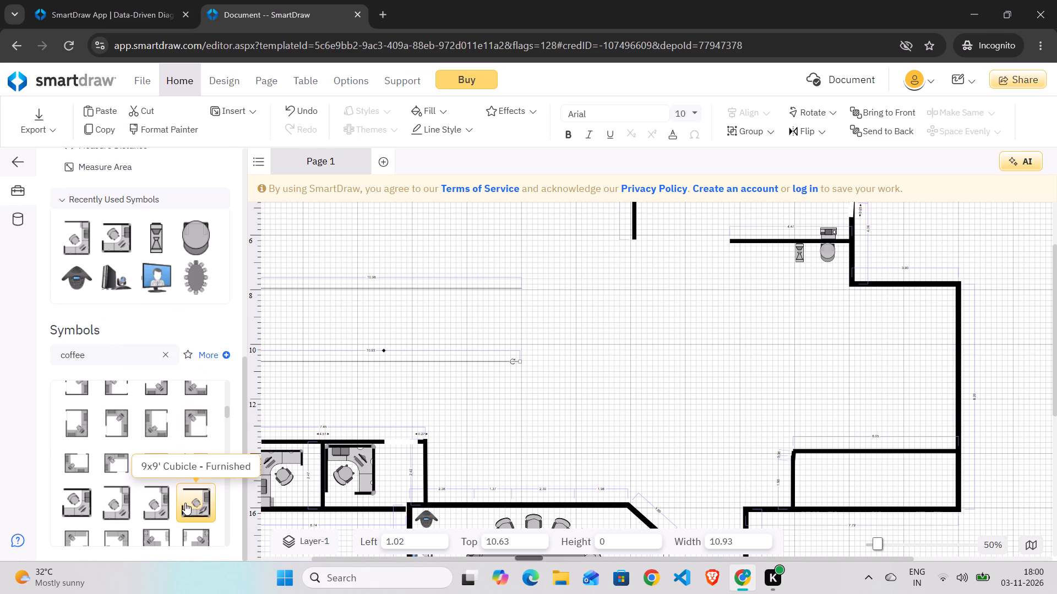
scroll(152, 482, "down", 3)
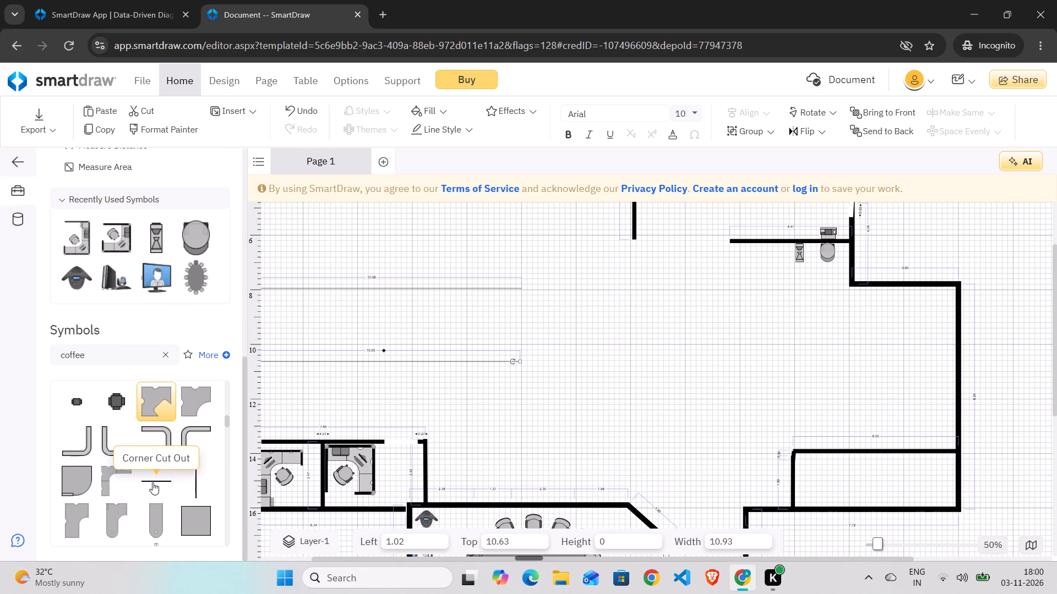
scroll(152, 482, "down", 1)
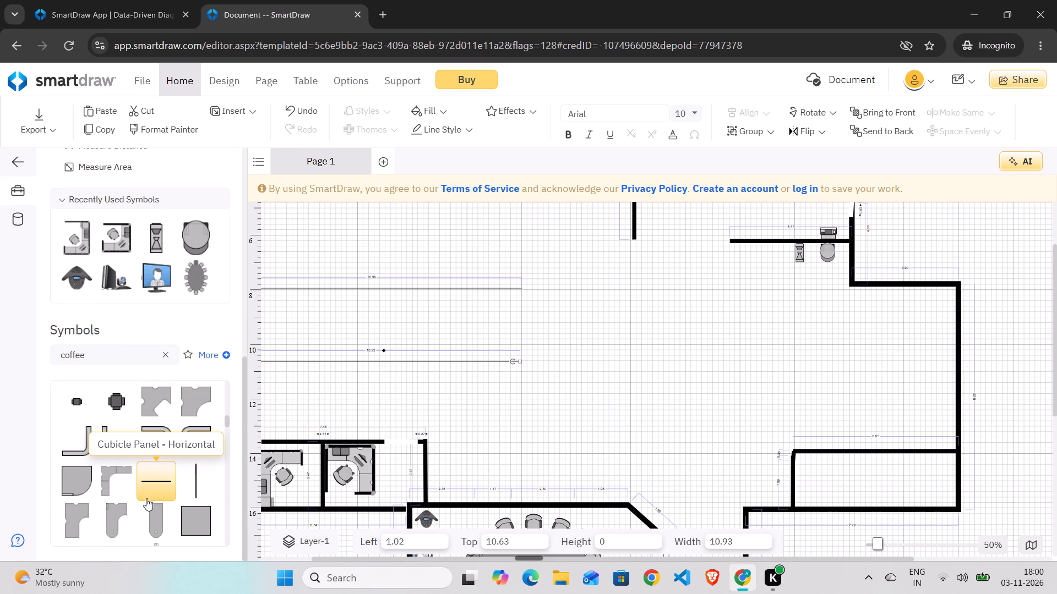
scroll(165, 512, "down", 1)
scroll(115, 493, "down", 1)
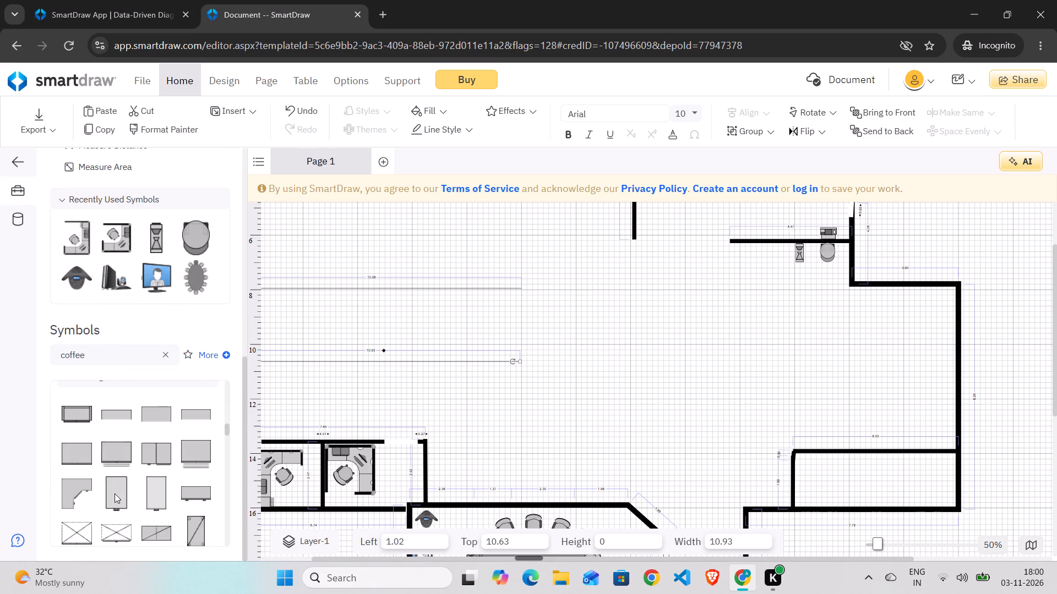
scroll(115, 493, "down", 1)
scroll(164, 476, "down", 1)
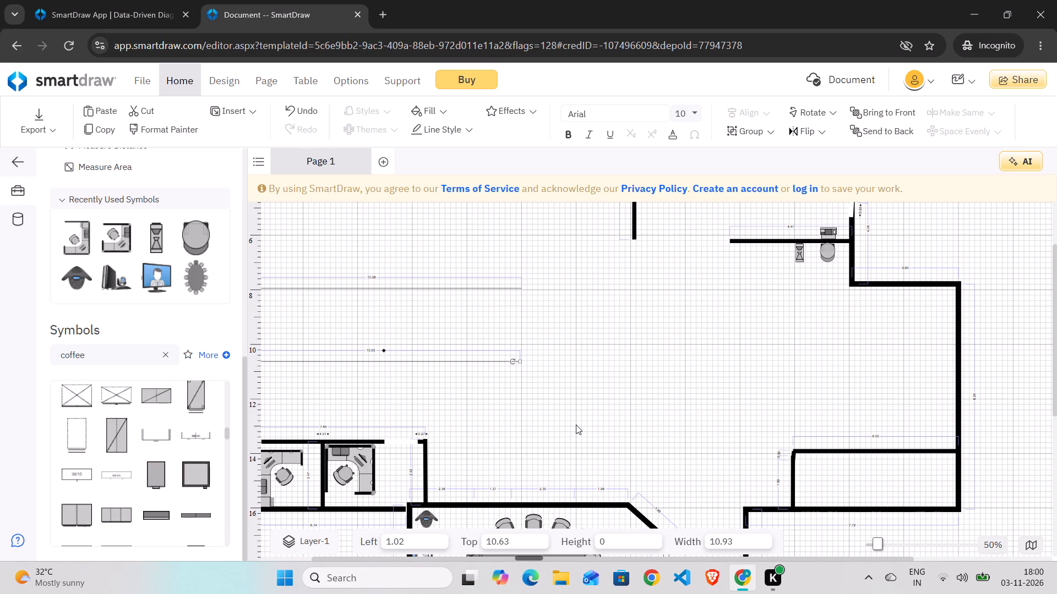
Move the round fixture under the refreshment area's lower wall to left 19.76 and the narrow fixture beside it to left 20.92, both at top 6.27.
scroll(743, 345, "up", 1)
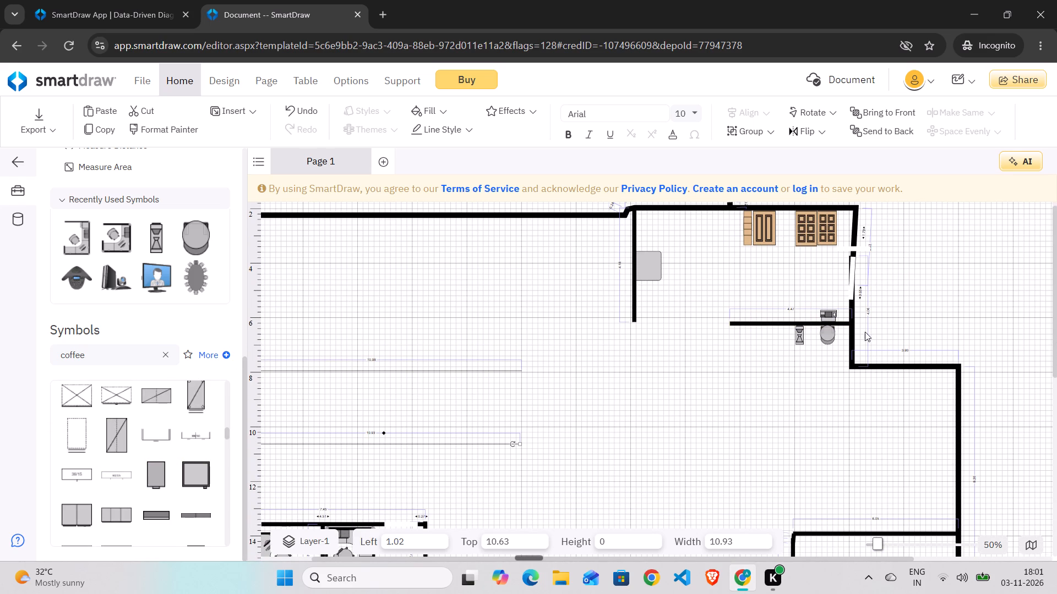
left_click_drag(832, 336, 744, 338)
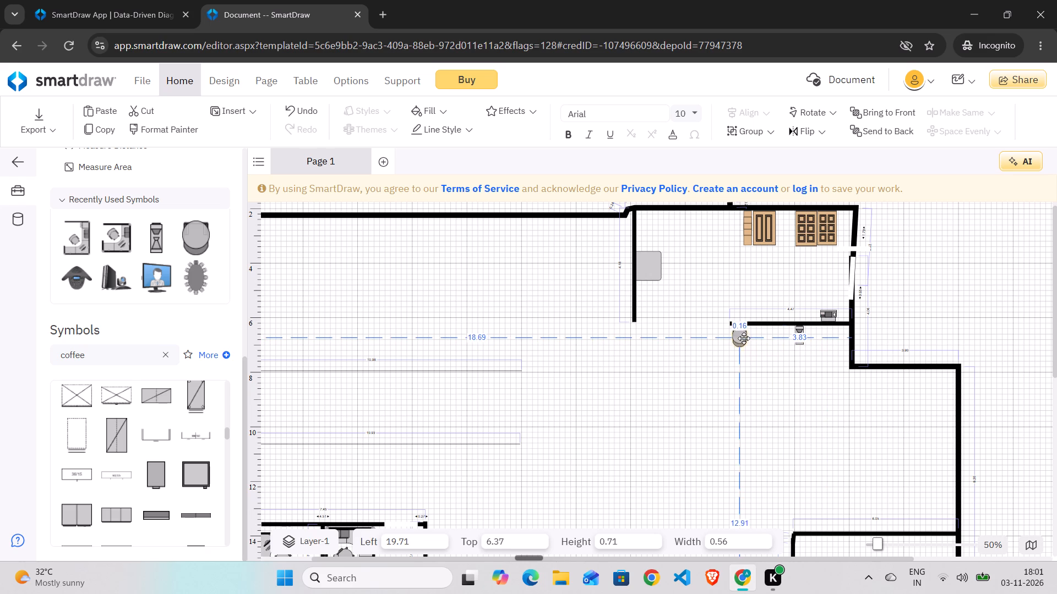
left_click_drag(744, 338, 745, 334)
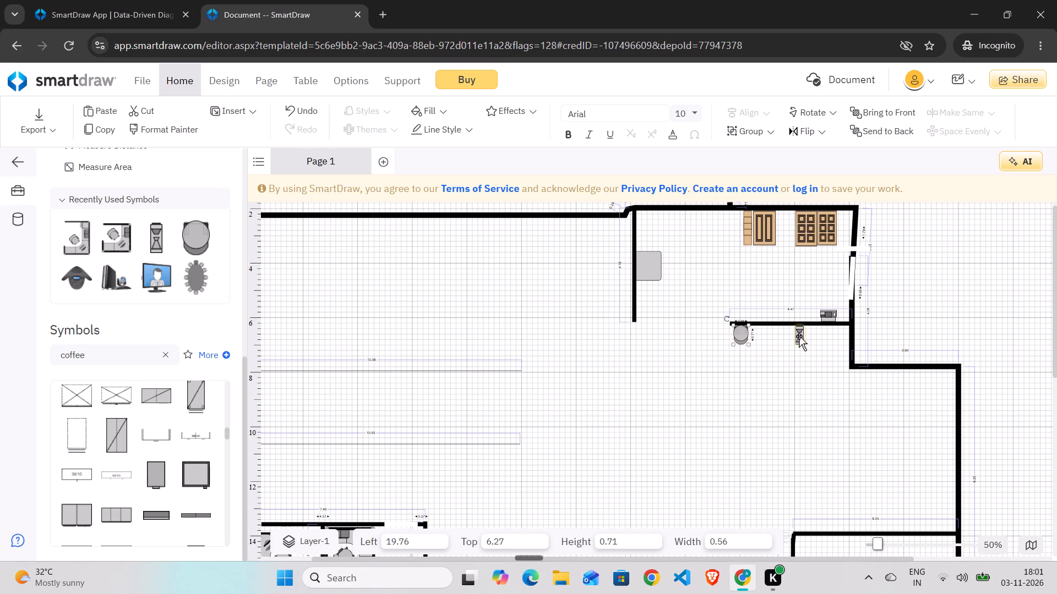
left_click(797, 334)
left_click_drag(799, 335, 769, 335)
Clear the previous symbol search and search the symbol library for door.
left_click(161, 360)
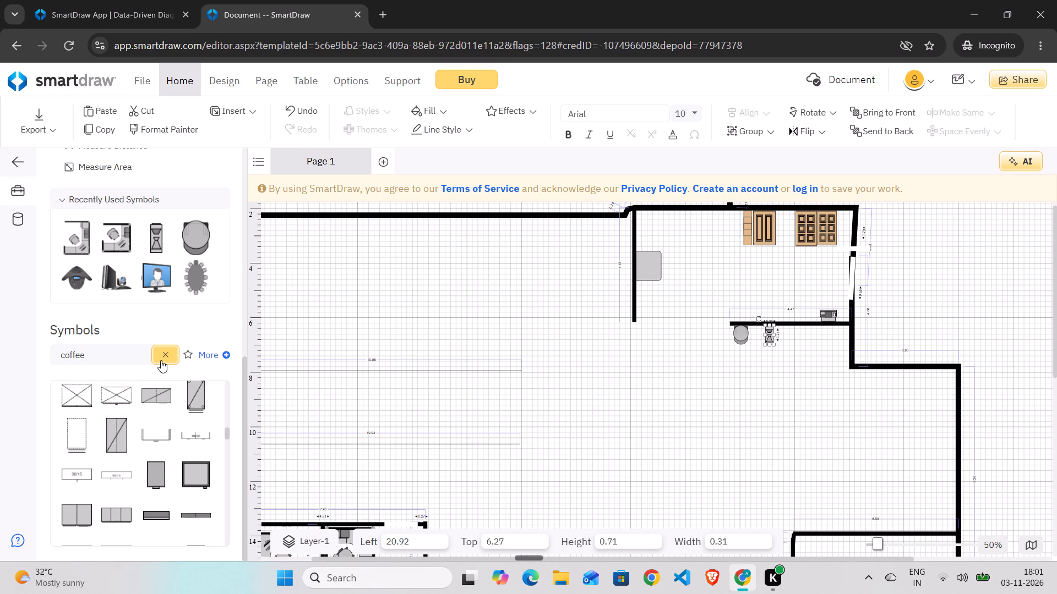
scroll(102, 364, "up", 2)
scroll(102, 364, "down", 2)
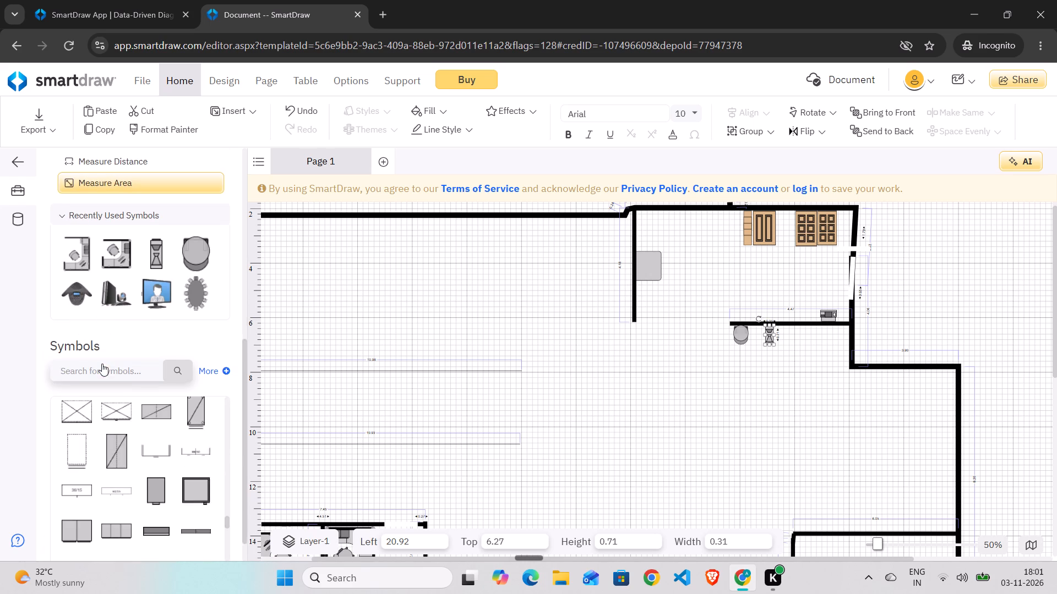
scroll(102, 364, "down", 6)
scroll(181, 425, "down", 4)
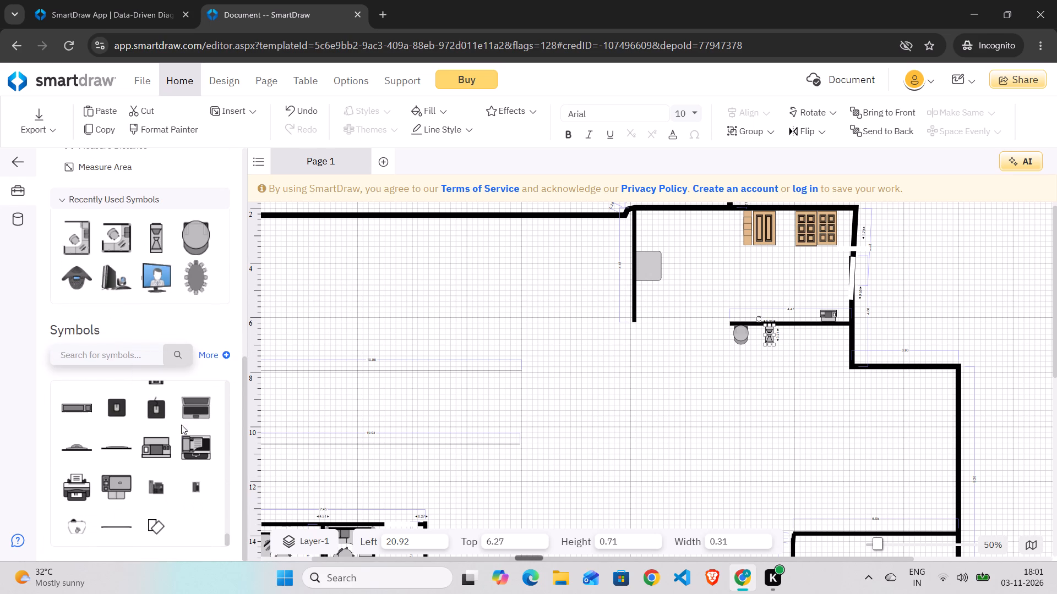
scroll(181, 425, "down", 3)
scroll(230, 400, "down", 2)
scroll(230, 400, "up", 5)
scroll(230, 400, "down", 6)
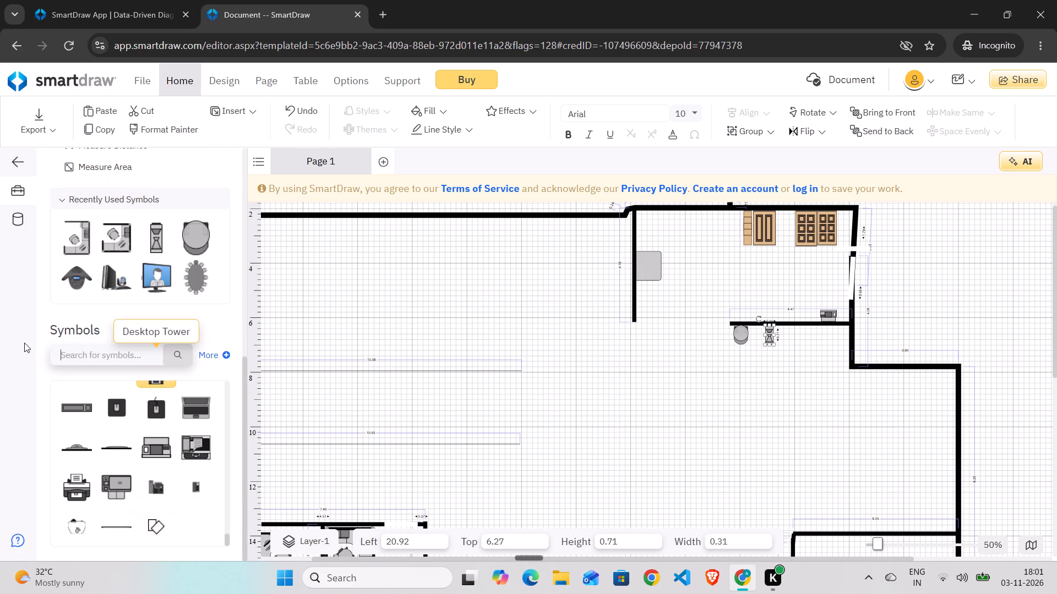
type("doo")
key("r")
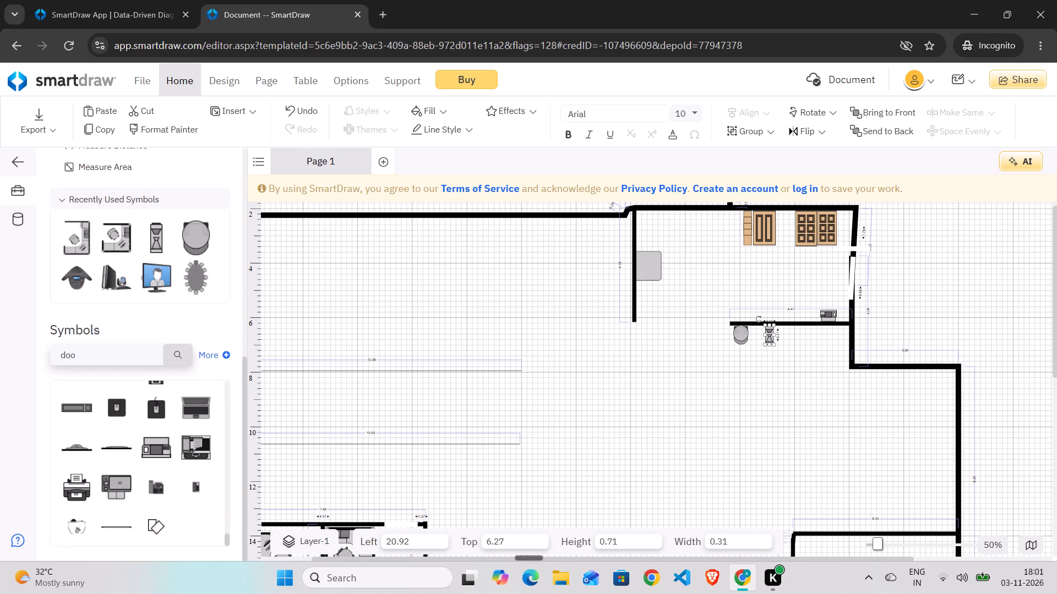
left_click(177, 356)
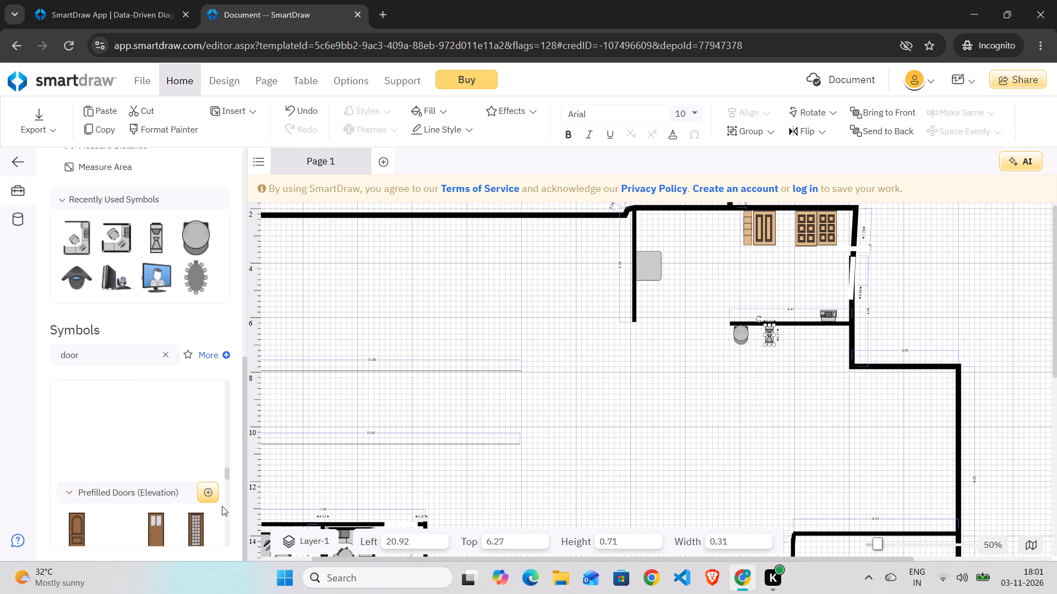
Place a Barn Door in the gap of the refreshment area's lower wall at left 16.07, top 5.85, and widen it to 3.17.
scroll(123, 492, "up", 1)
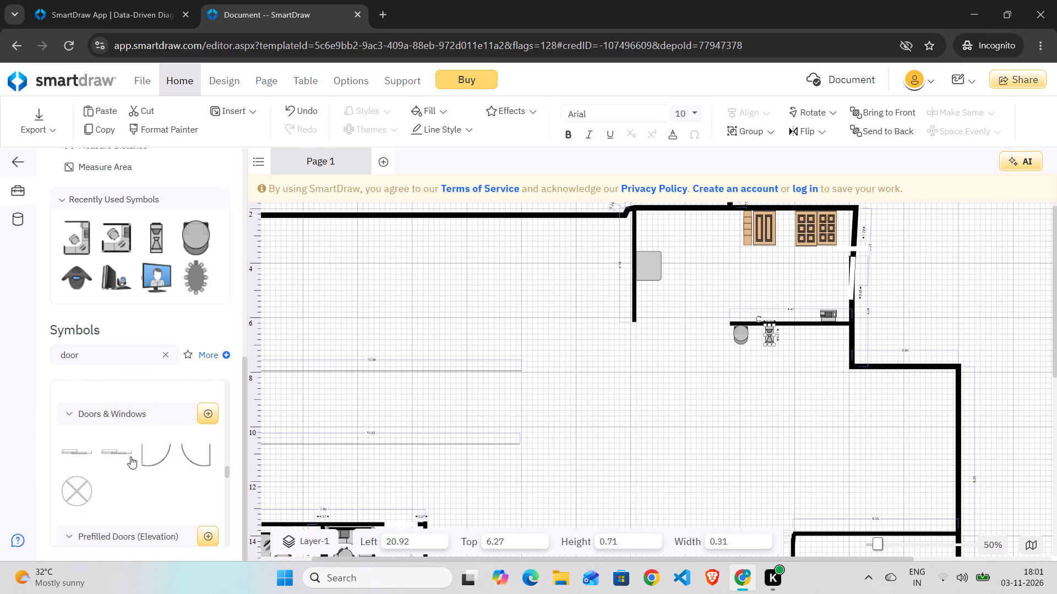
scroll(130, 457, "up", 2)
scroll(153, 480, "down", 1)
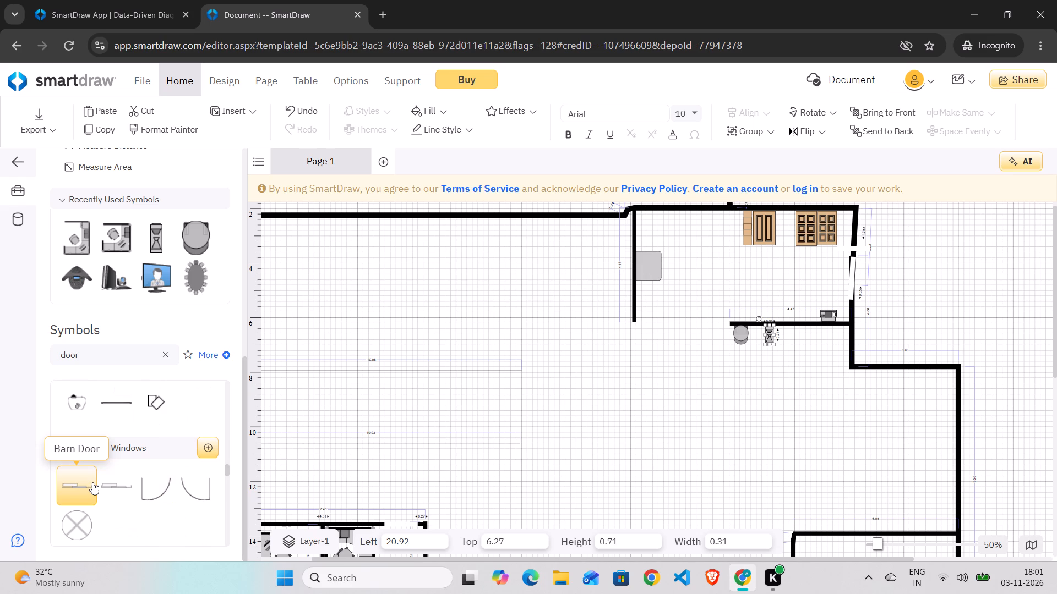
left_click(91, 482)
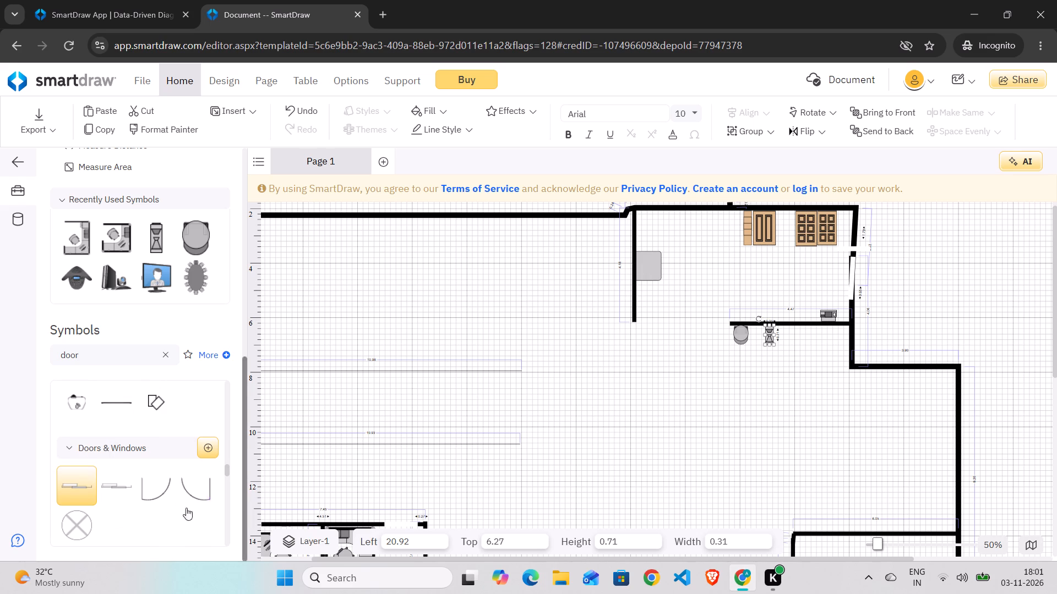
left_click_drag(75, 489, 691, 338)
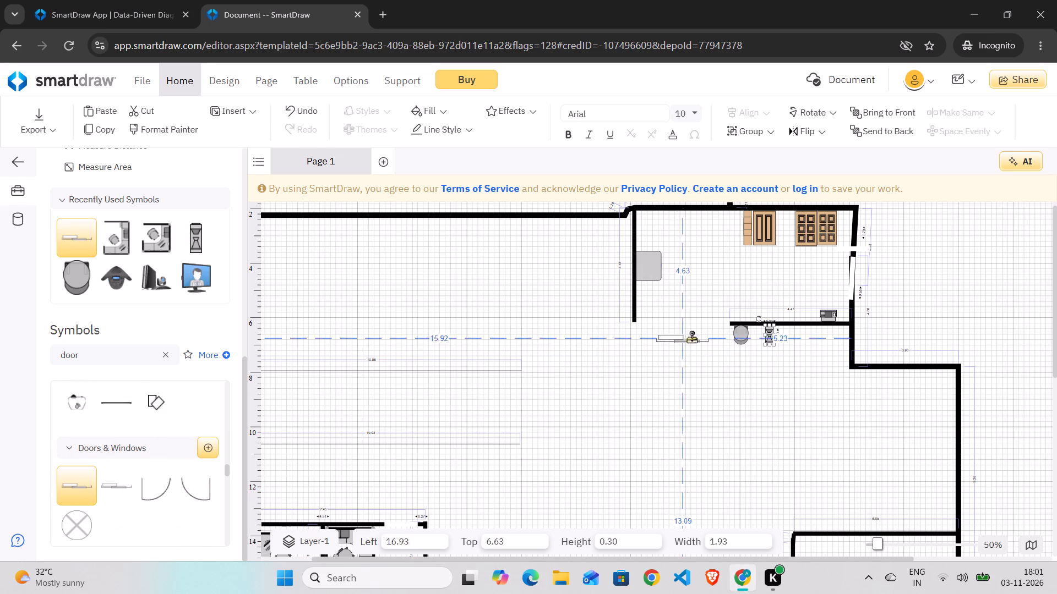
left_click_drag(691, 338, 659, 318)
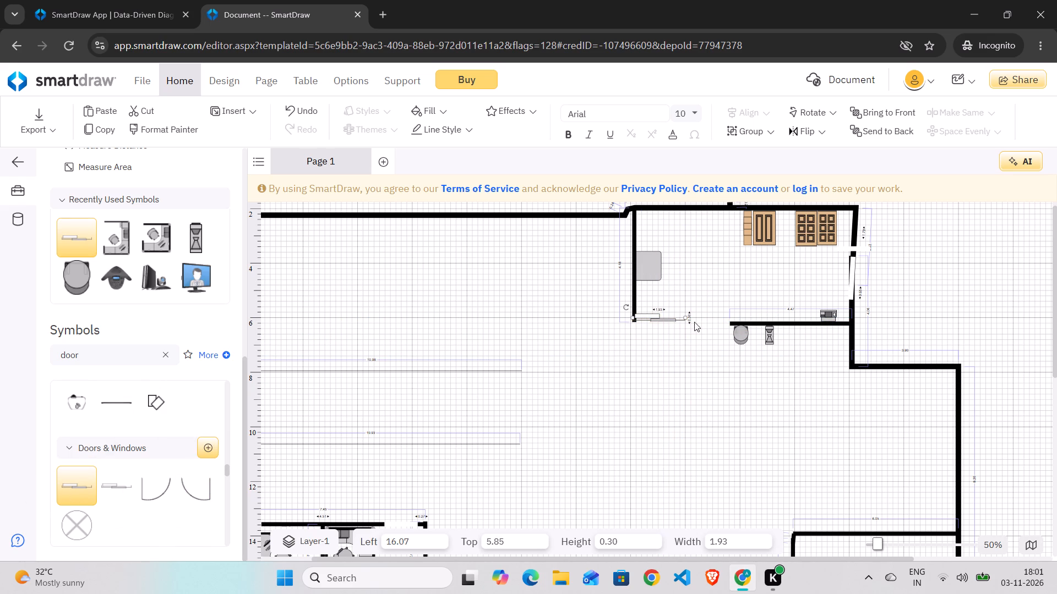
left_click_drag(685, 317, 718, 323)
Extend the refreshment area's lower wall toward the barn door with Add Wall, ending at left 18.94, top 6.21.
scroll(81, 346, "up", 13)
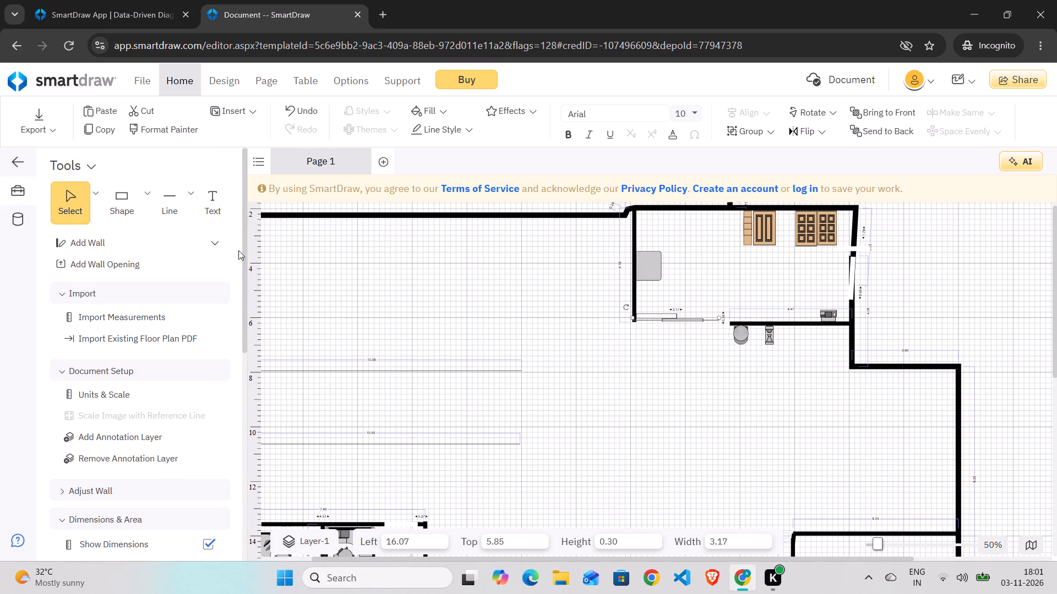
left_click(213, 240)
left_click(280, 269)
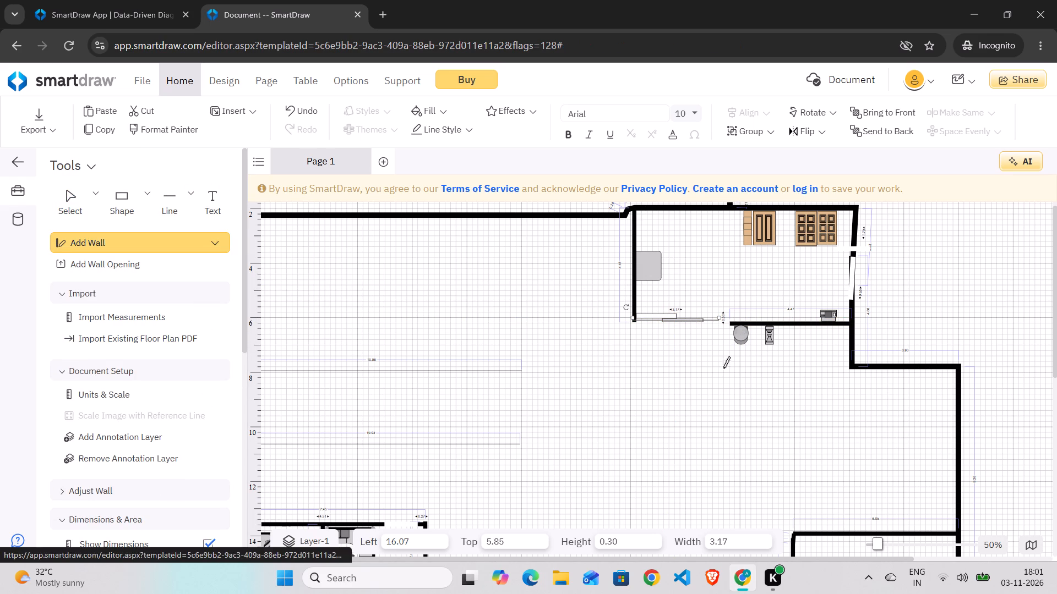
left_click_drag(731, 324, 715, 323)
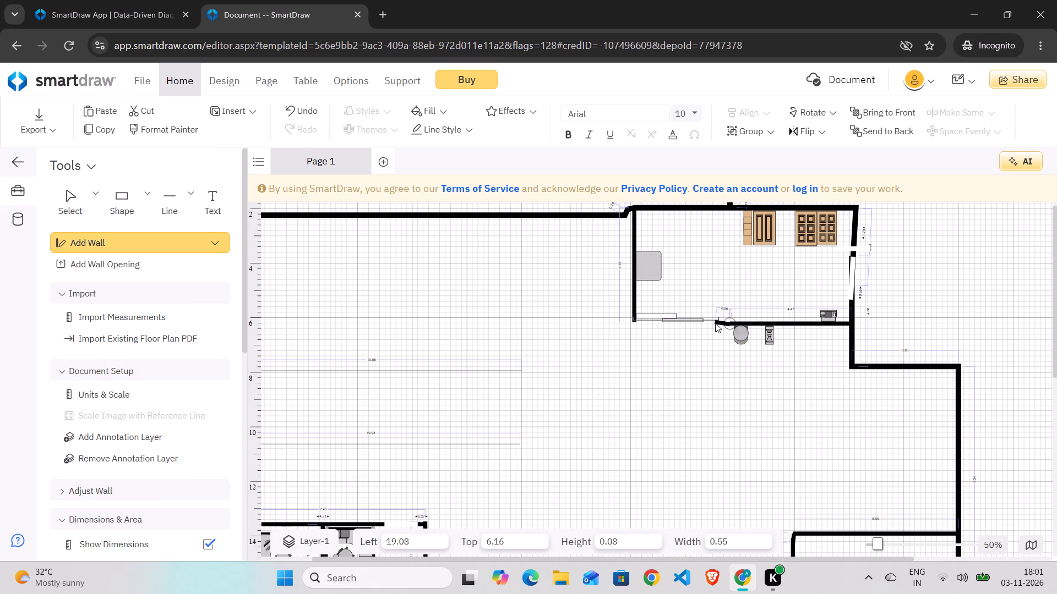
left_click_drag(715, 323, 712, 325)
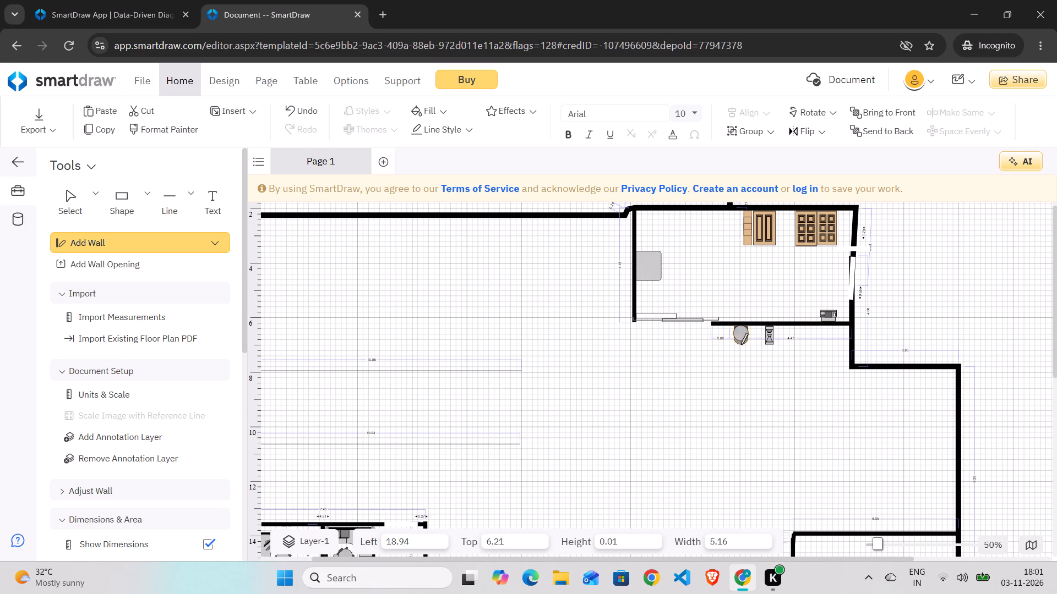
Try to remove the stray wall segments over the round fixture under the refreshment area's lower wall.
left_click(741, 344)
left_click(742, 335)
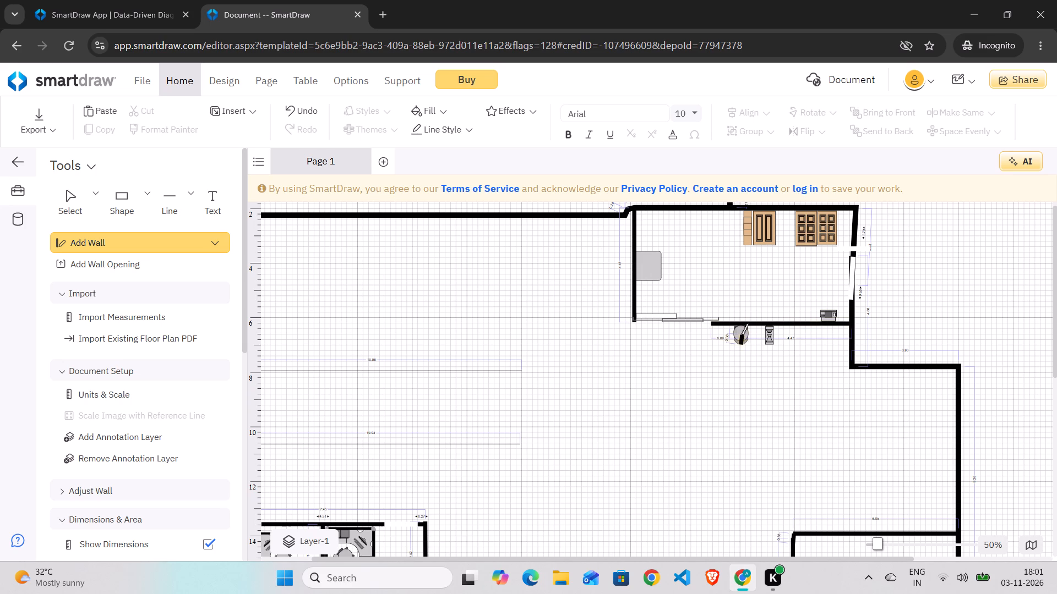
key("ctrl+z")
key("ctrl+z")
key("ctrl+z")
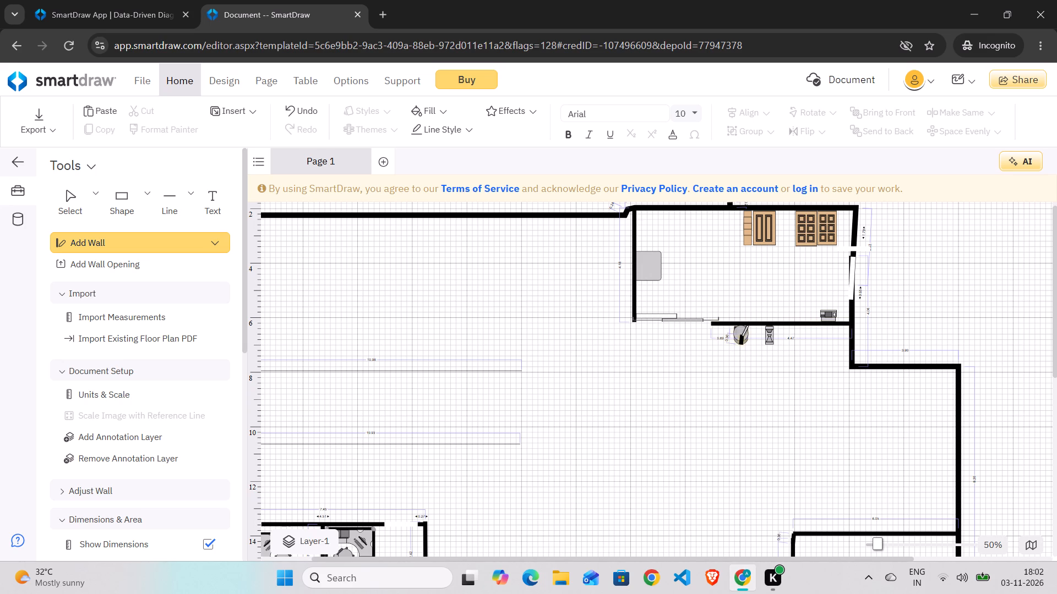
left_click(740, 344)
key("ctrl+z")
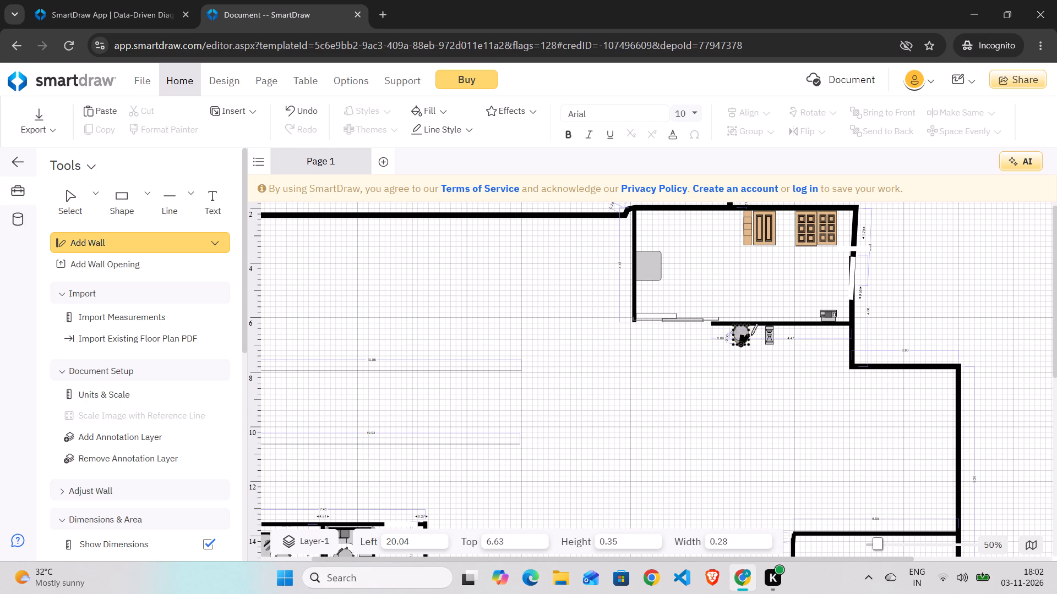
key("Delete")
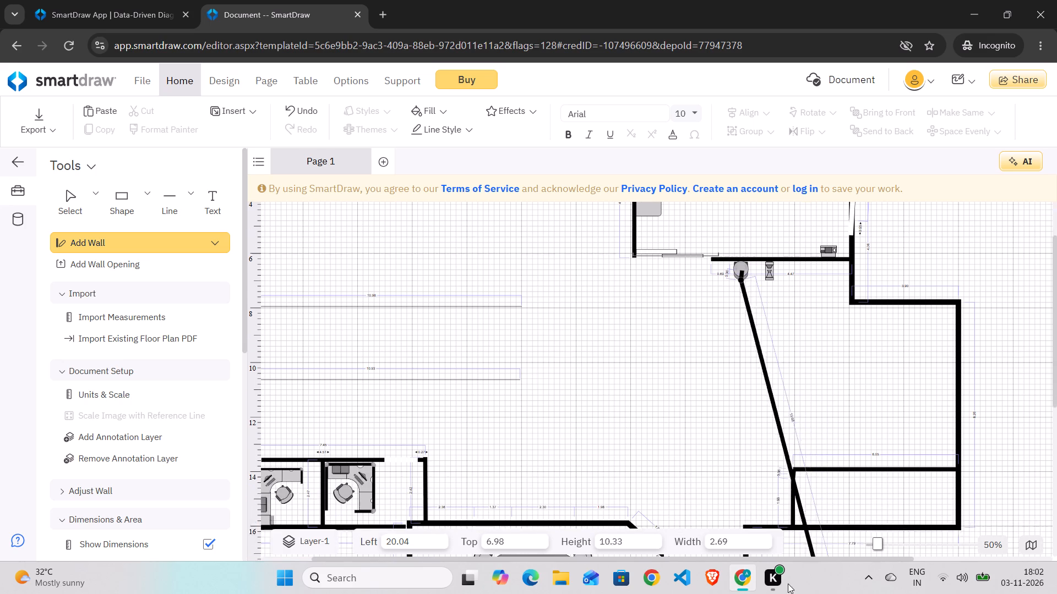